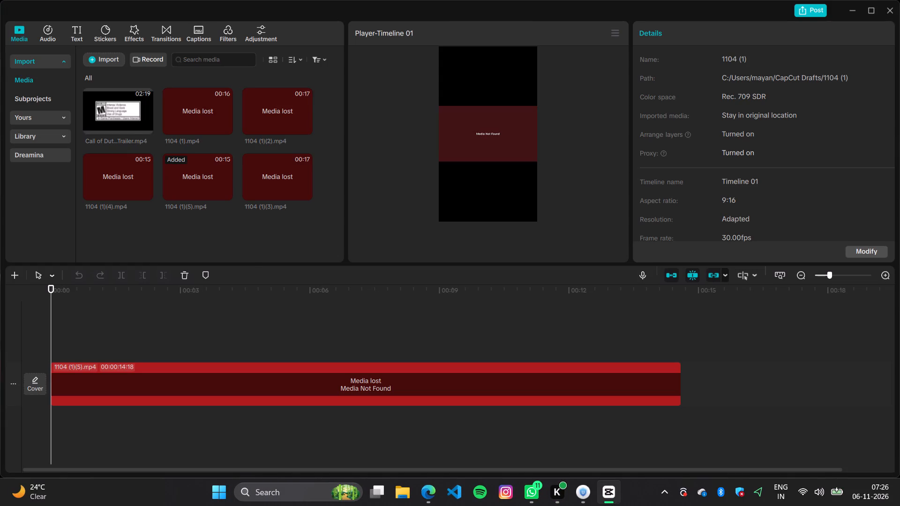
Delete the lost-media clip 1104 (1)(5).mp4 from the timeline.
{"action": "left_click", "coordinate": [568, 353]}
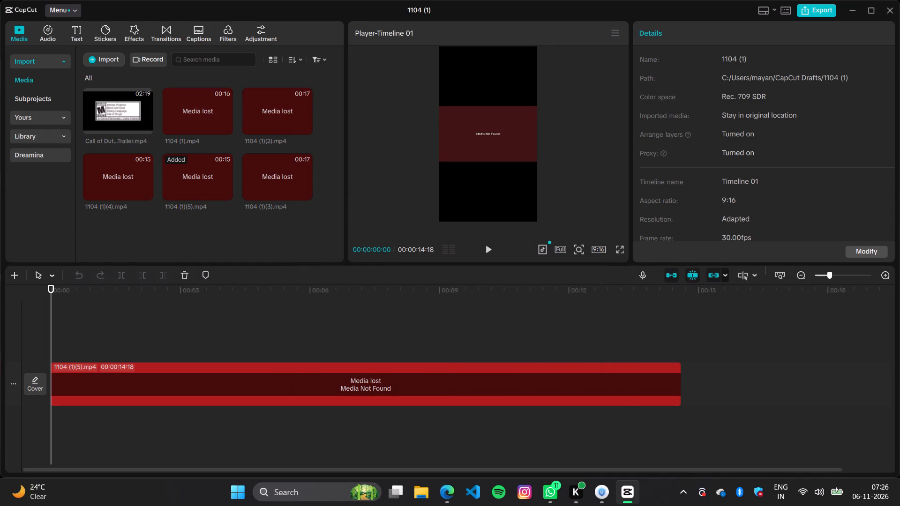
{"action": "left_click_drag", "start_coordinate": [630, 416], "coordinate": [533, 380]}
{"action": "key", "text": "BackSpace"}
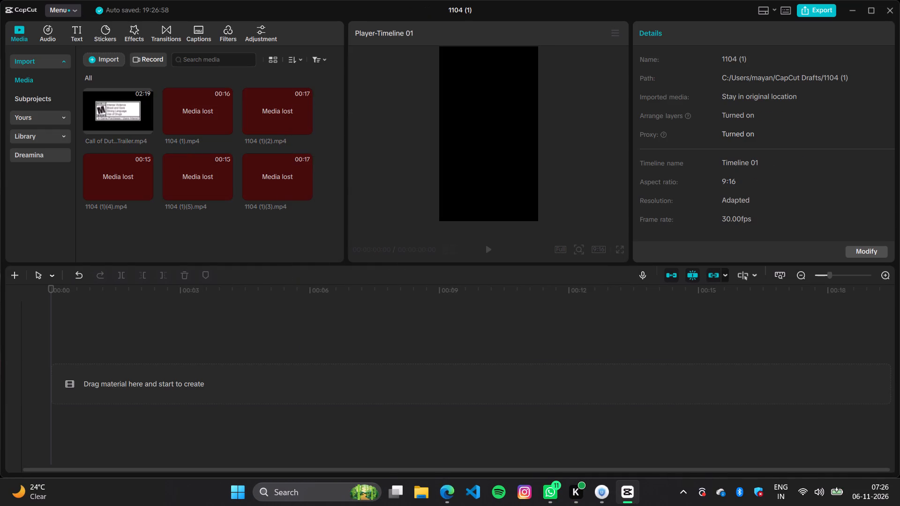
Remove all five lost 1104 (1) video files from the project media, keeping only the Call of Duty trailer.
{"action": "left_click", "coordinate": [207, 114]}
{"action": "left_click_drag", "start_coordinate": [165, 151], "coordinate": [214, 123]}
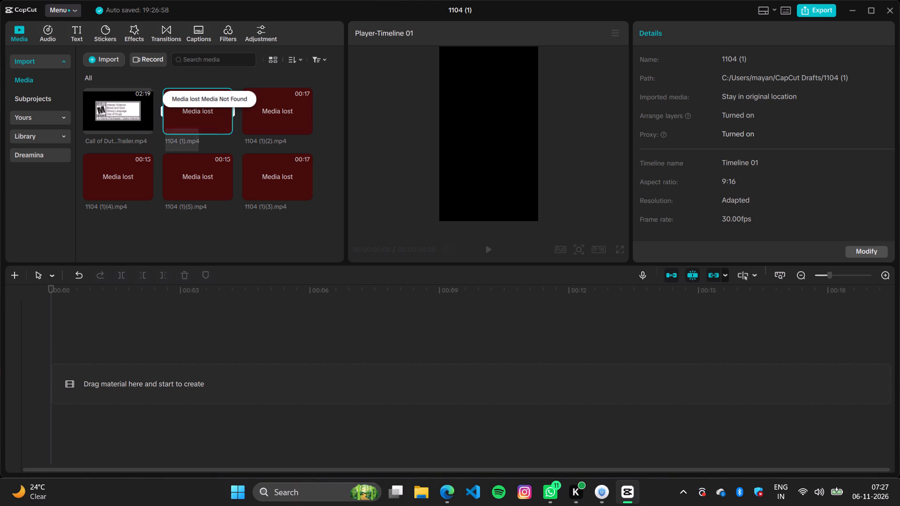
{"action": "left_click_drag", "start_coordinate": [214, 123], "coordinate": [305, 115]}
{"action": "key", "text": "Delete"}
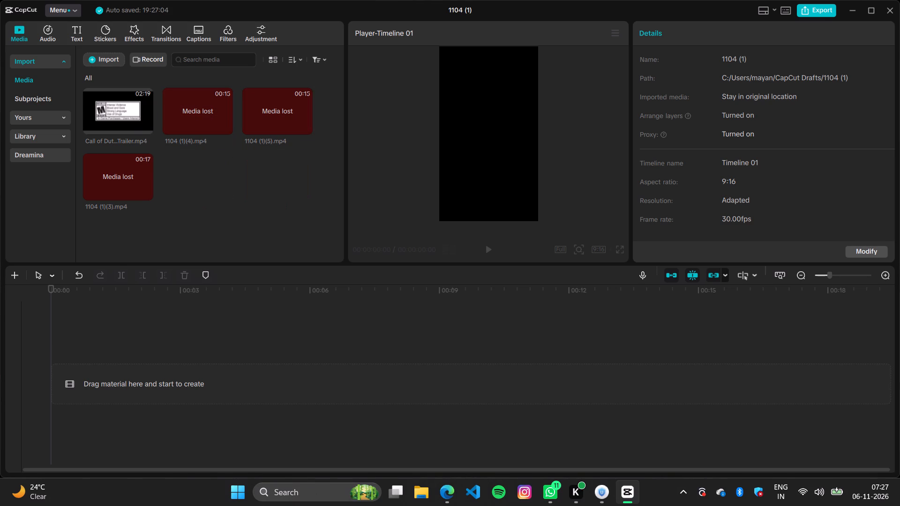
{"action": "left_click_drag", "start_coordinate": [202, 174], "coordinate": [273, 108]}
{"action": "key", "text": "Delete"}
{"action": "left_click_drag", "start_coordinate": [198, 167], "coordinate": [232, 112]}
{"action": "key", "text": "Delete"}
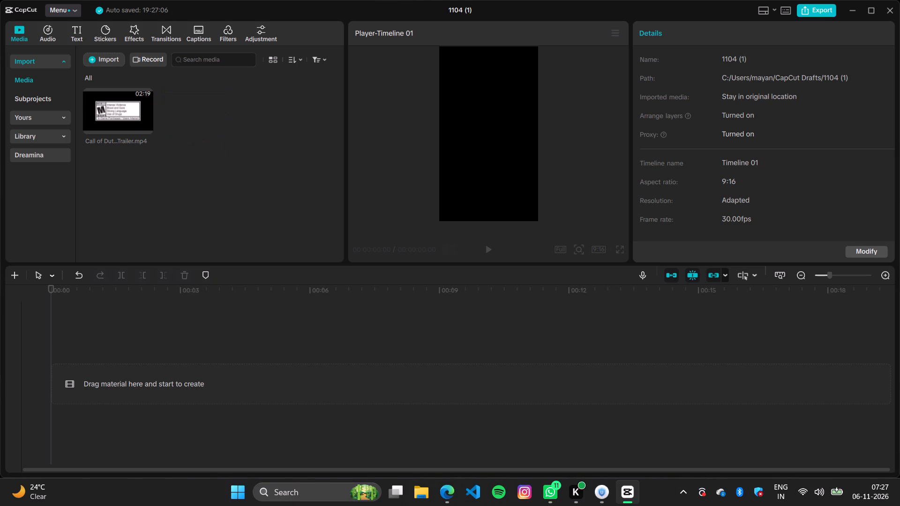
Add the Call of Duty Modern Warfare 4 Season 1 Launch Trailer to the empty timeline.
{"action": "left_click", "coordinate": [147, 126]}
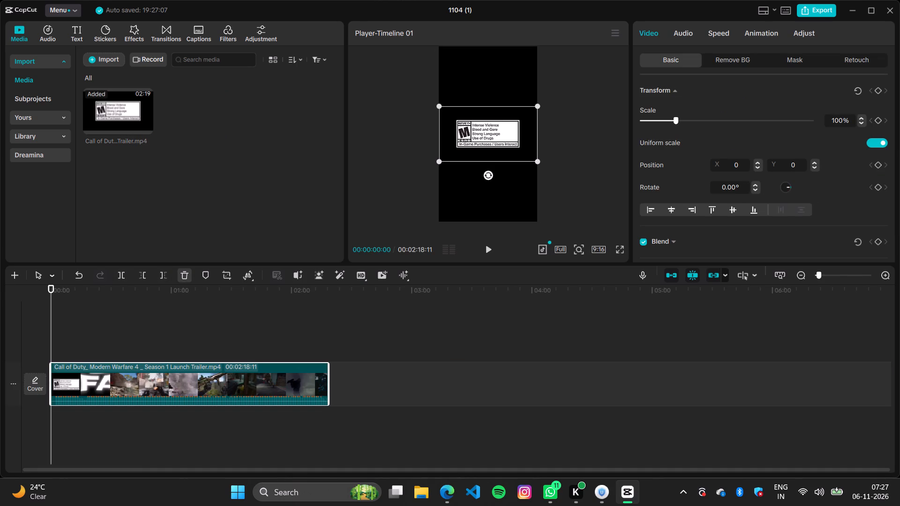
Scrub and play through the trailer on the timeline to examine where its sections begin, up to about 00:01:10.
{"action": "scroll", "coordinate": [185, 292], "scroll_direction": "up", "scroll_amount": 6, "text": "ctrl"}
{"action": "scroll", "coordinate": [293, 326], "scroll_direction": "up", "scroll_amount": 6, "text": "ctrl"}
{"action": "scroll", "coordinate": [297, 345], "scroll_direction": "up", "scroll_amount": 16, "text": "ctrl"}
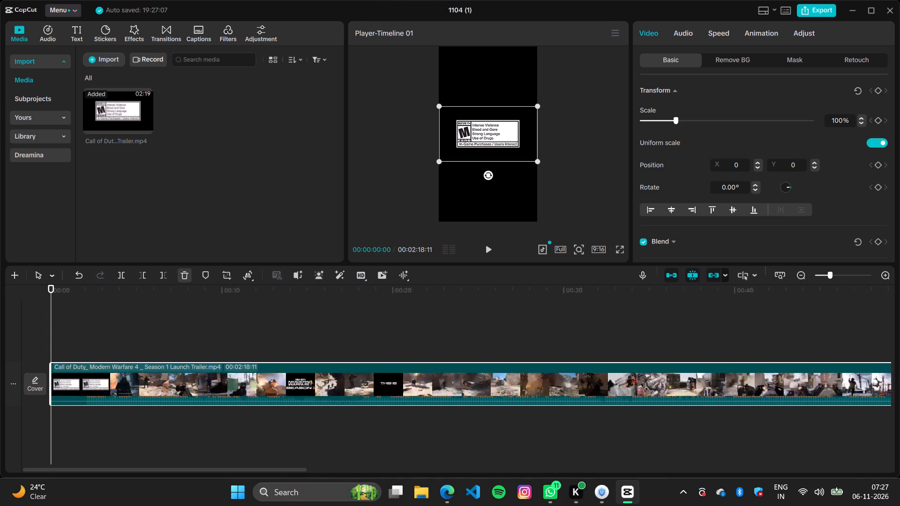
{"action": "scroll", "coordinate": [297, 345], "scroll_direction": "up", "scroll_amount": 2, "text": "ctrl"}
{"action": "scroll", "coordinate": [329, 352], "scroll_direction": "down", "scroll_amount": 4, "text": "ctrl"}
{"action": "left_click", "coordinate": [342, 331]}
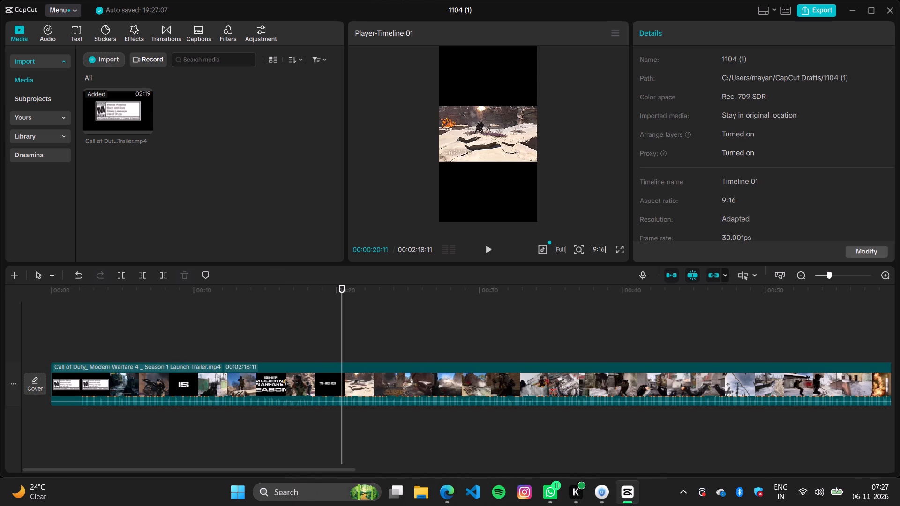
{"action": "left_click_drag", "start_coordinate": [348, 328], "coordinate": [353, 328]}
{"action": "left_click", "coordinate": [348, 328]}
{"action": "left_click_drag", "start_coordinate": [351, 329], "coordinate": [439, 340]}
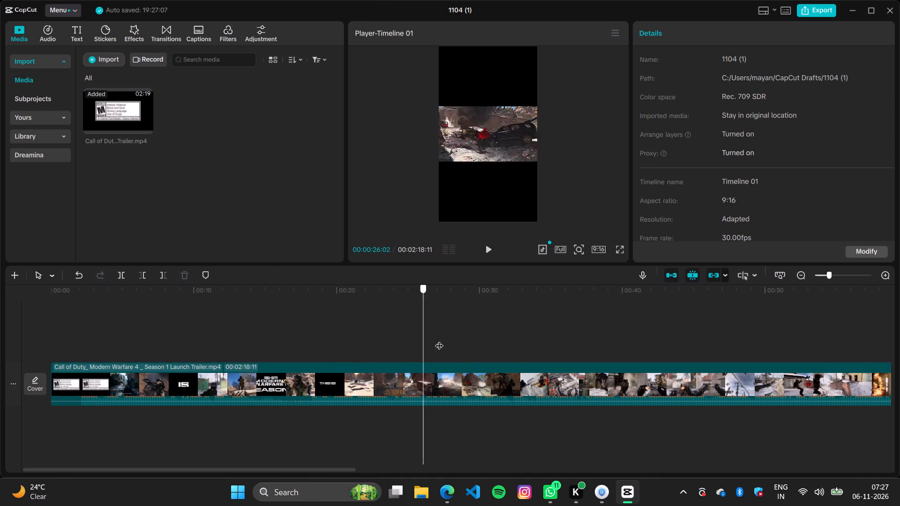
{"action": "left_click_drag", "start_coordinate": [439, 340], "coordinate": [795, 366]}
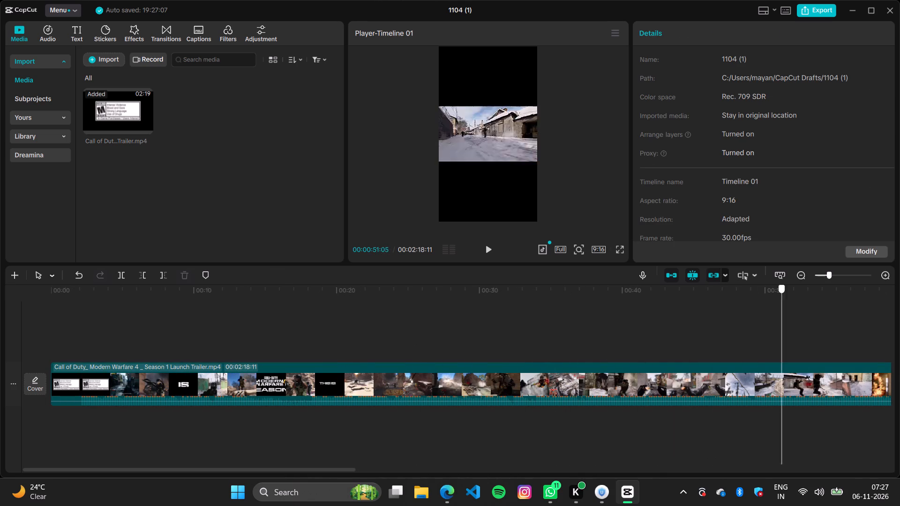
{"action": "left_click_drag", "start_coordinate": [795, 366], "coordinate": [636, 372]}
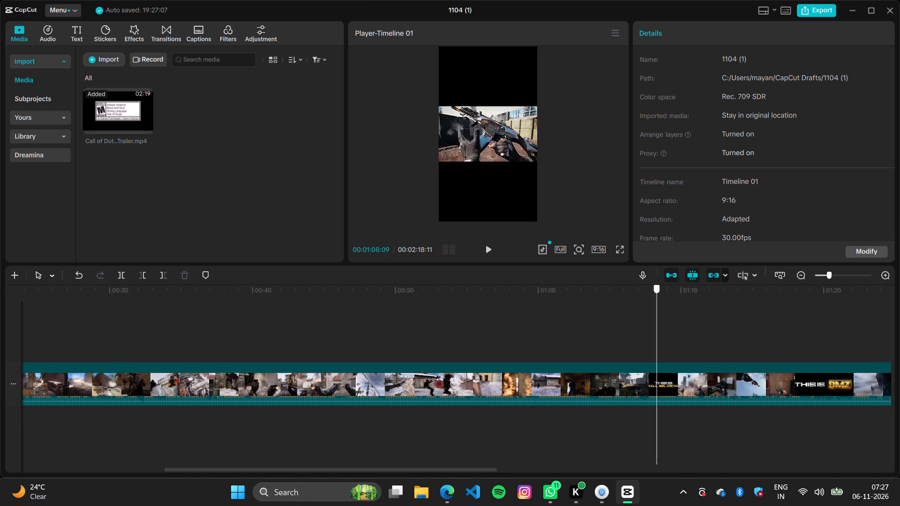
{"action": "left_click_drag", "start_coordinate": [636, 372], "coordinate": [572, 372]}
{"action": "key", "text": "space"}
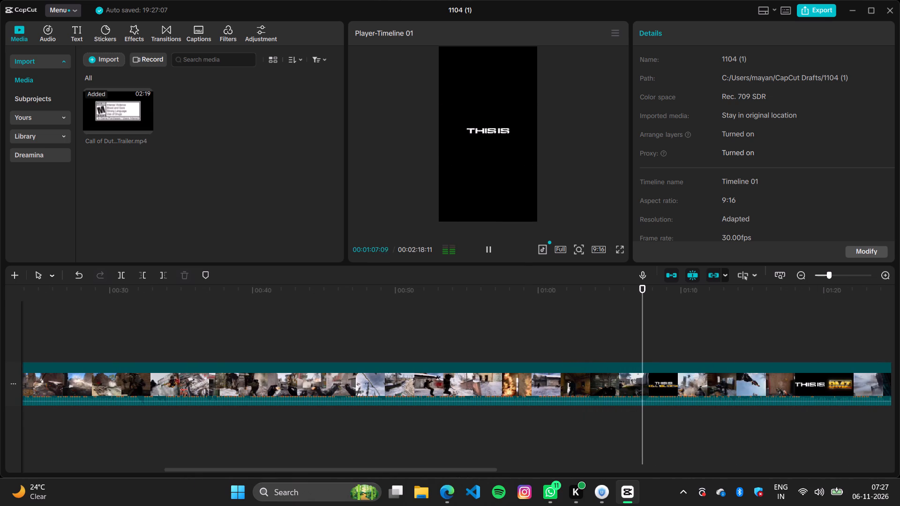
{"action": "key", "text": "space"}
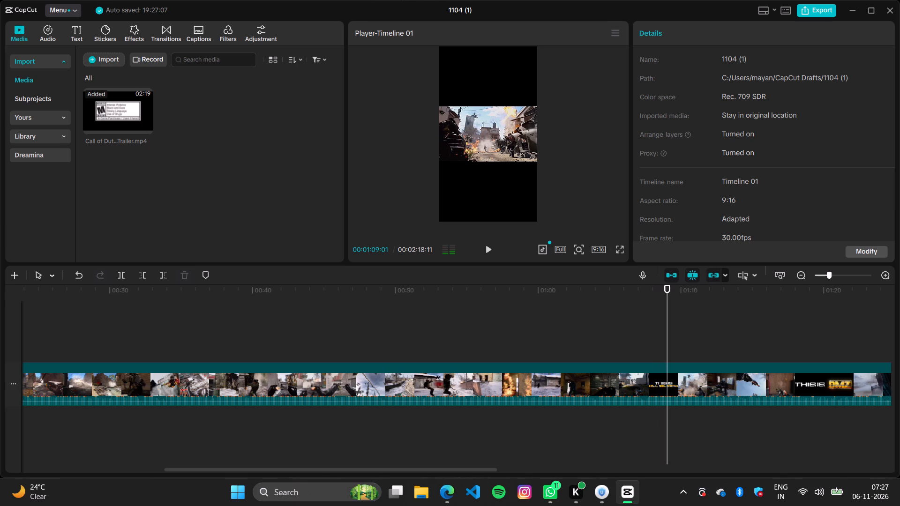
{"action": "key", "text": "space"}
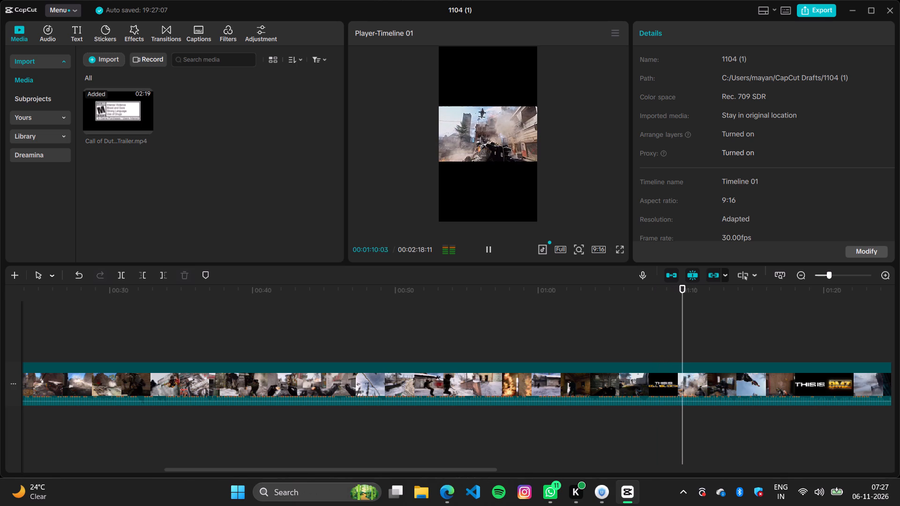
{"action": "key", "text": "space"}
Split the trailer at 00:01:17:16, where the "THIS IS DMZ" title starts, and delete everything before the cut.
{"action": "left_click", "coordinate": [795, 337]}
{"action": "key", "text": "space"}
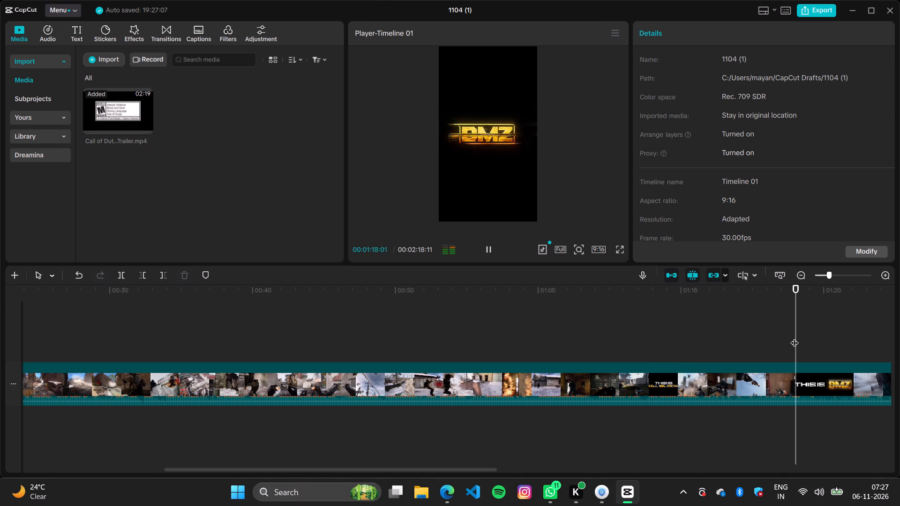
{"action": "left_click", "coordinate": [791, 337]}
{"action": "left_click", "coordinate": [772, 338]}
{"action": "key", "text": "space"}
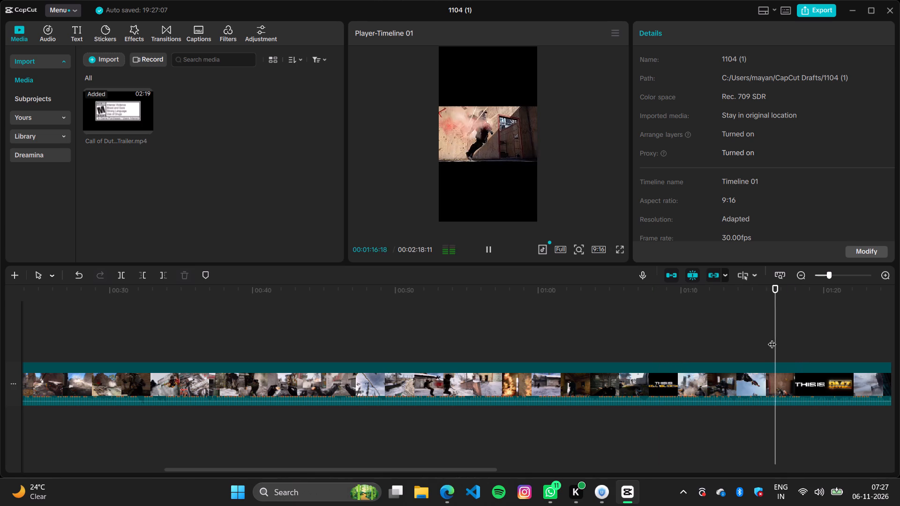
{"action": "key", "text": "space"}
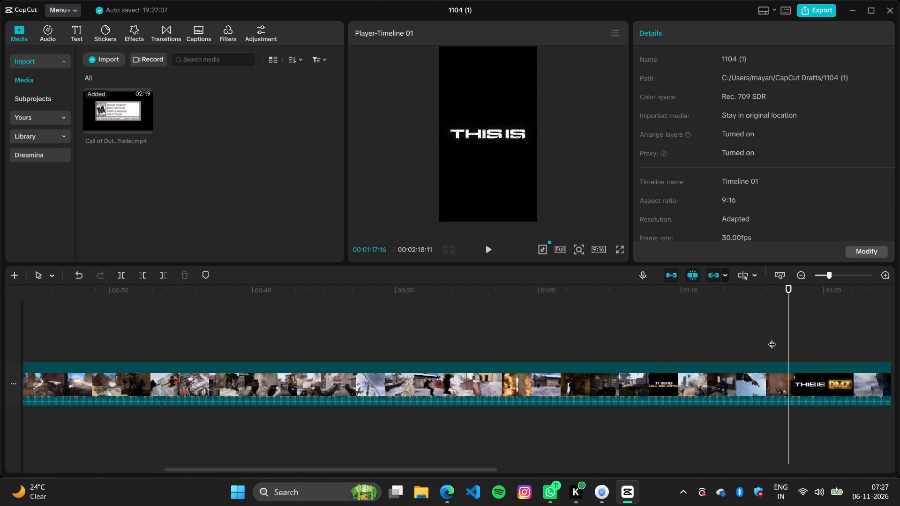
{"action": "key", "text": "ctrl+b"}
{"action": "left_click", "coordinate": [745, 365]}
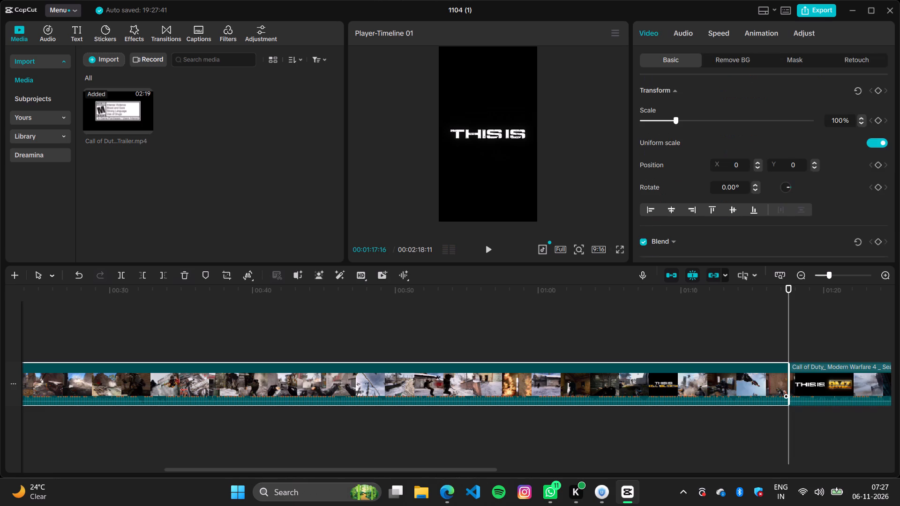
{"action": "key", "text": "BackSpace"}
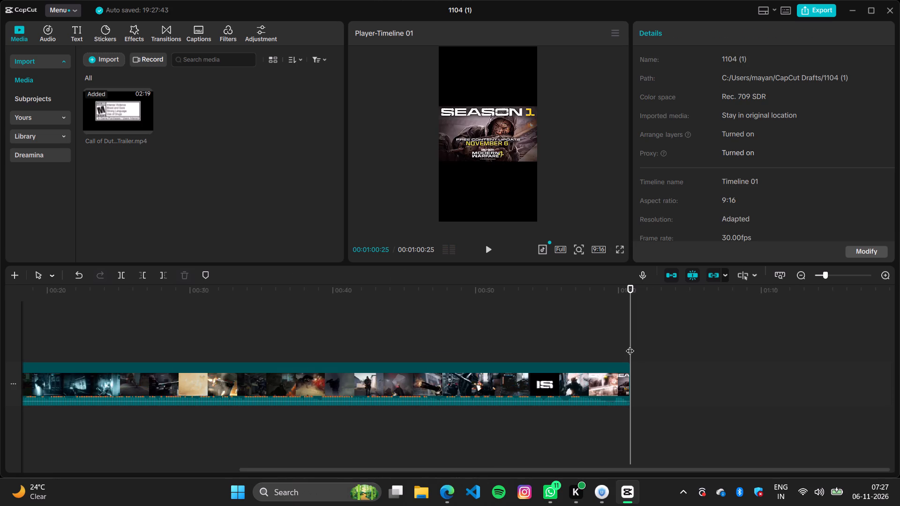
Scrub through the opening 19 seconds of the remaining DMZ footage to examine its scenes, stopping at 00:00:10:25.
{"action": "left_click_drag", "start_coordinate": [630, 343], "coordinate": [0, 220]}
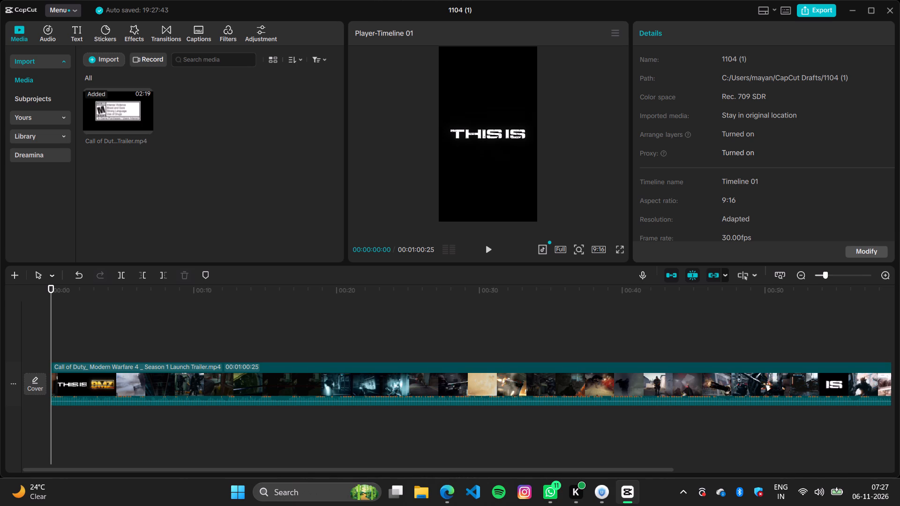
{"action": "left_click_drag", "start_coordinate": [49, 321], "coordinate": [277, 366]}
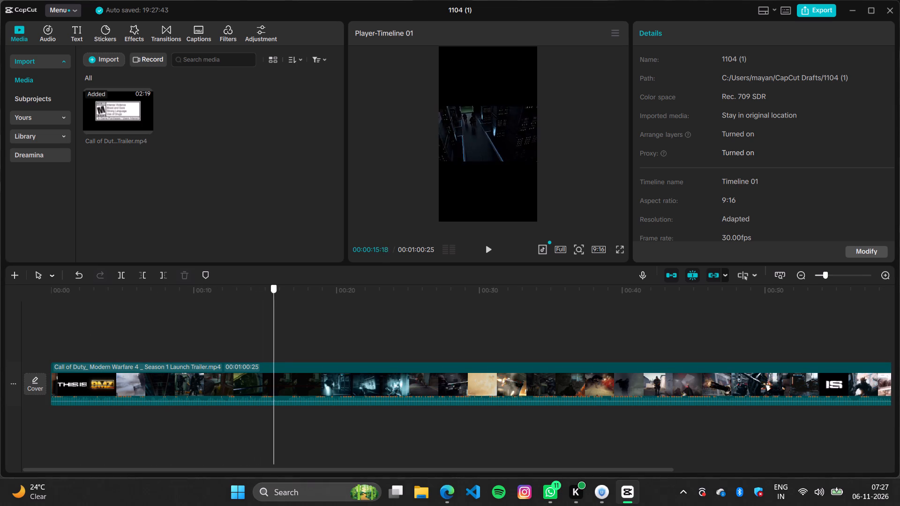
{"action": "left_click_drag", "start_coordinate": [277, 366], "coordinate": [319, 377]}
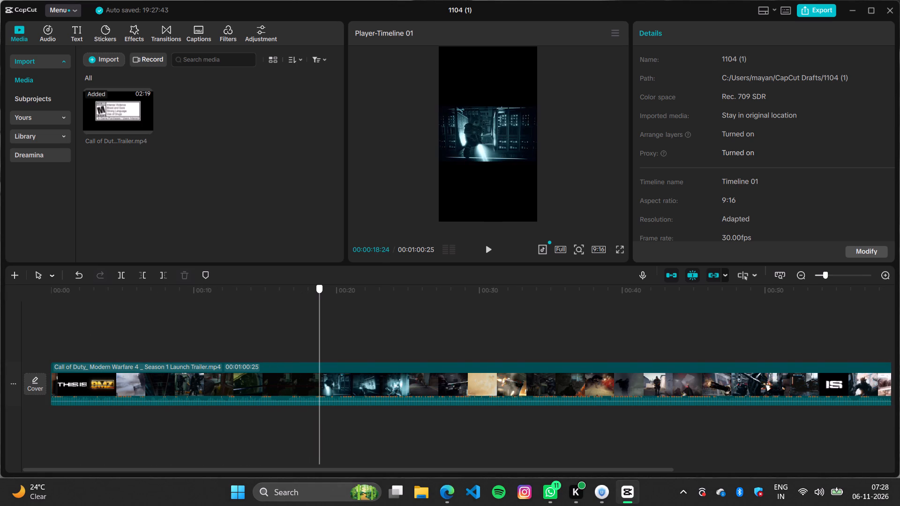
{"action": "left_click_drag", "start_coordinate": [319, 377], "coordinate": [256, 368]}
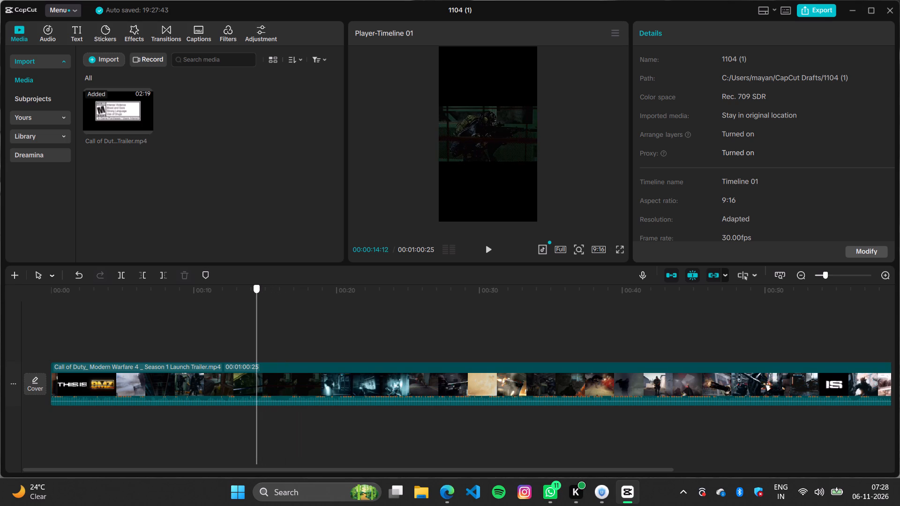
{"action": "left_click_drag", "start_coordinate": [256, 368], "coordinate": [246, 368]}
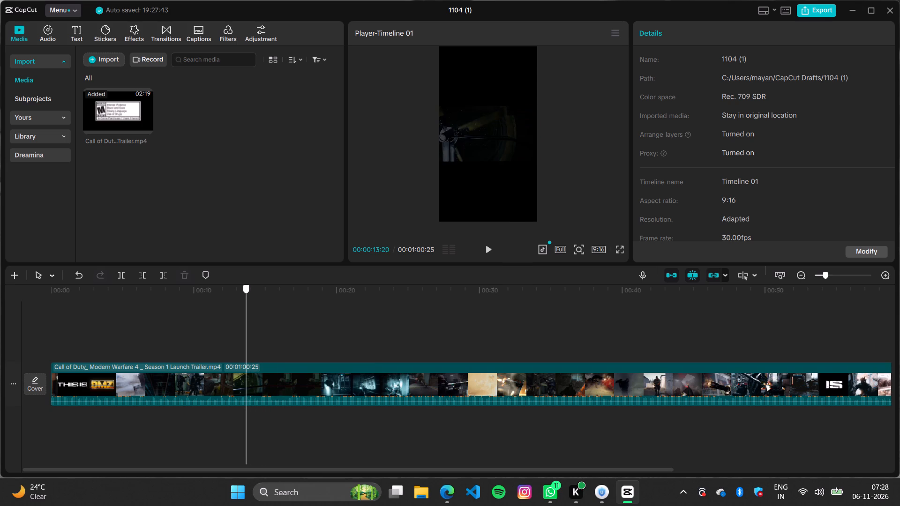
{"action": "left_click_drag", "start_coordinate": [246, 368], "coordinate": [232, 366]}
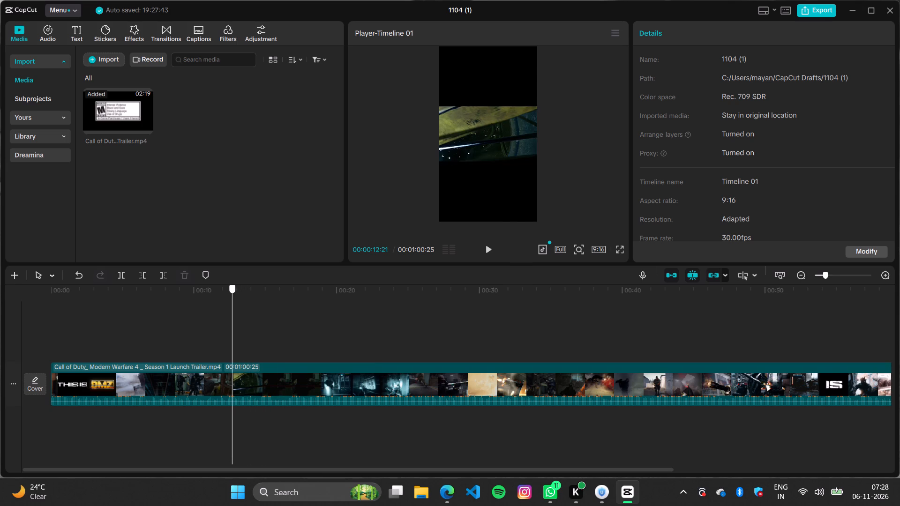
{"action": "left_click_drag", "start_coordinate": [232, 366], "coordinate": [206, 362]}
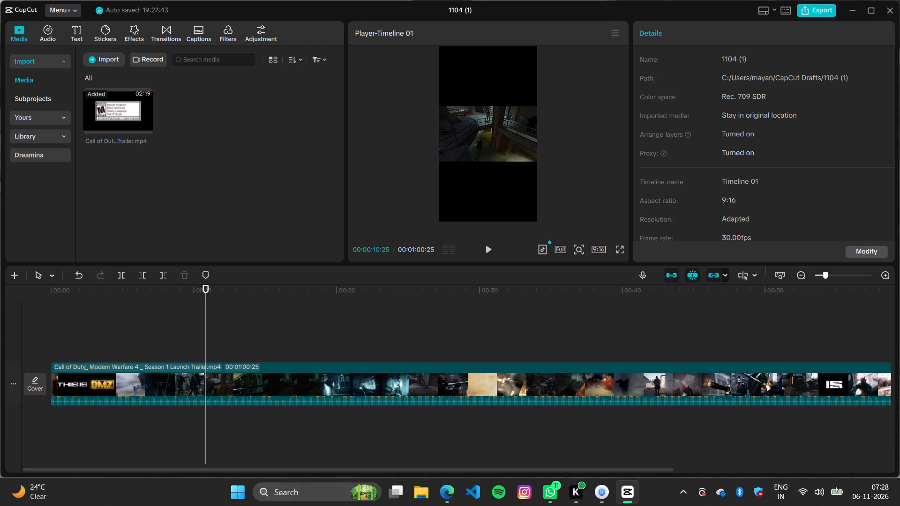
Switch to Microsoft Edge, read the MW4 Season 01 Trailer Clipping brief's requirements, on-screen text and editing guidelines, and return to CapCut.
{"action": "left_click", "coordinate": [440, 496]}
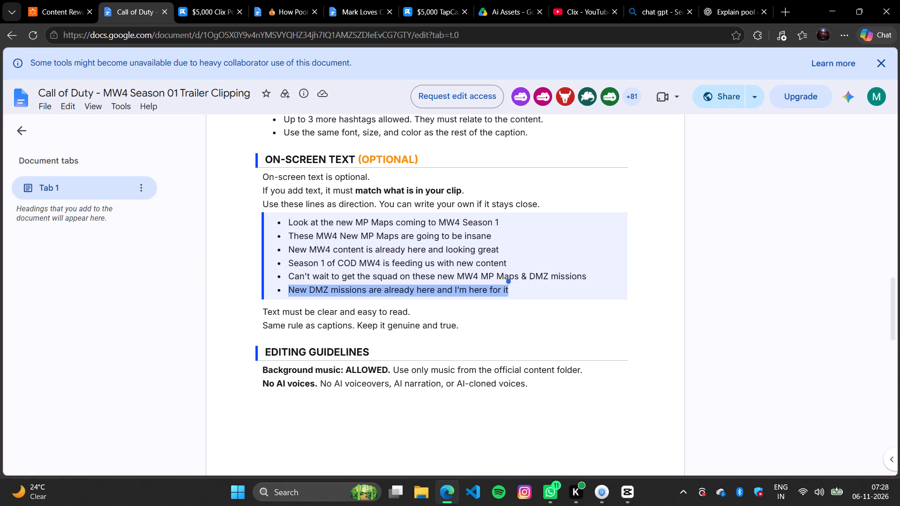
{"action": "scroll", "coordinate": [380, 331], "scroll_direction": "down", "scroll_amount": 7}
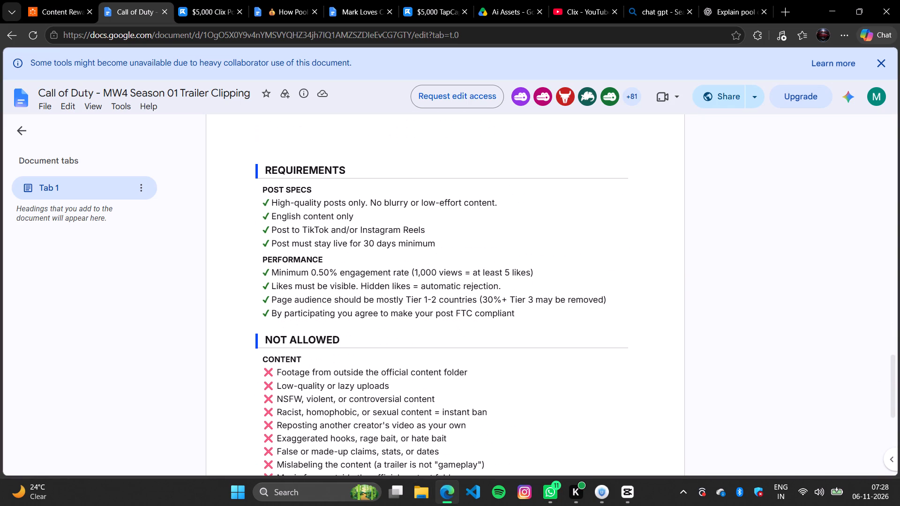
{"action": "scroll", "coordinate": [380, 330], "scroll_direction": "down", "scroll_amount": 11}
{"action": "scroll", "coordinate": [380, 330], "scroll_direction": "up", "scroll_amount": 7}
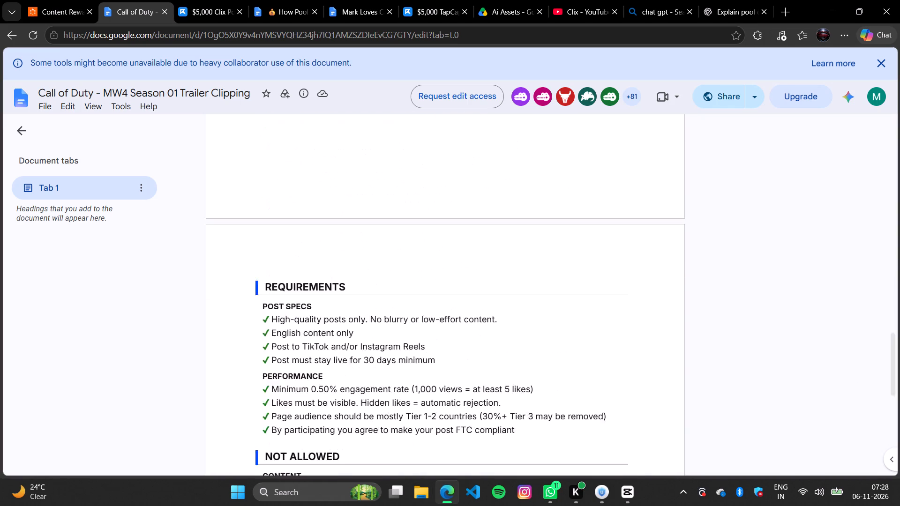
{"action": "scroll", "coordinate": [380, 330], "scroll_direction": "up", "scroll_amount": 16}
{"action": "scroll", "coordinate": [380, 330], "scroll_direction": "up", "scroll_amount": 5}
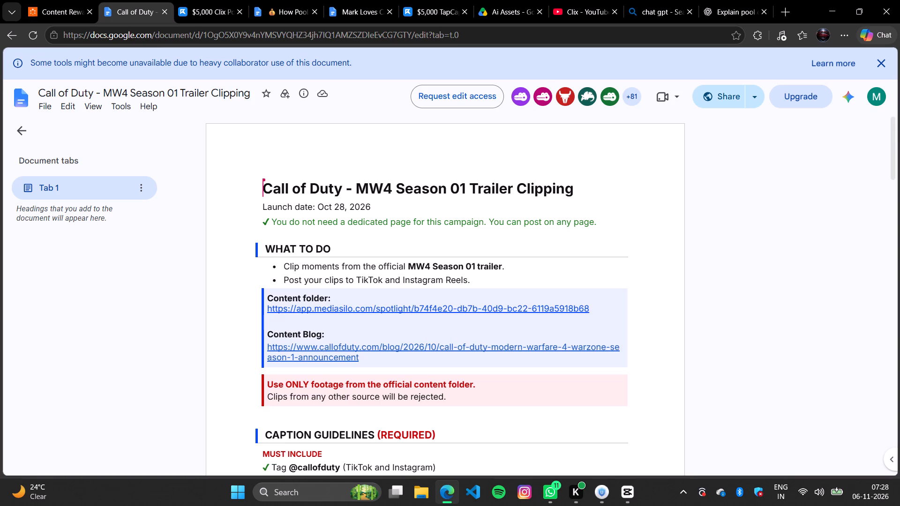
{"action": "scroll", "coordinate": [335, 291], "scroll_direction": "down", "scroll_amount": 6}
{"action": "scroll", "coordinate": [322, 337], "scroll_direction": "down", "scroll_amount": 6}
{"action": "scroll", "coordinate": [327, 337], "scroll_direction": "up", "scroll_amount": 1}
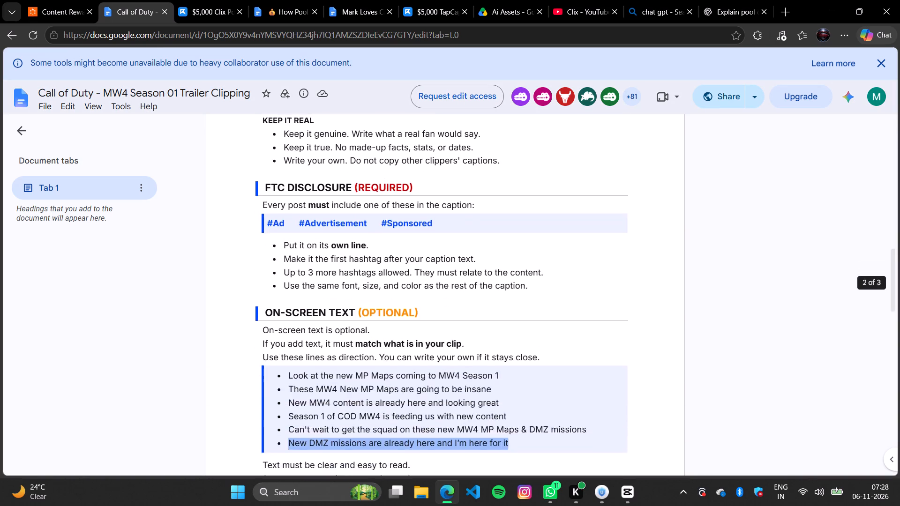
{"action": "scroll", "coordinate": [327, 337], "scroll_direction": "down", "scroll_amount": 4}
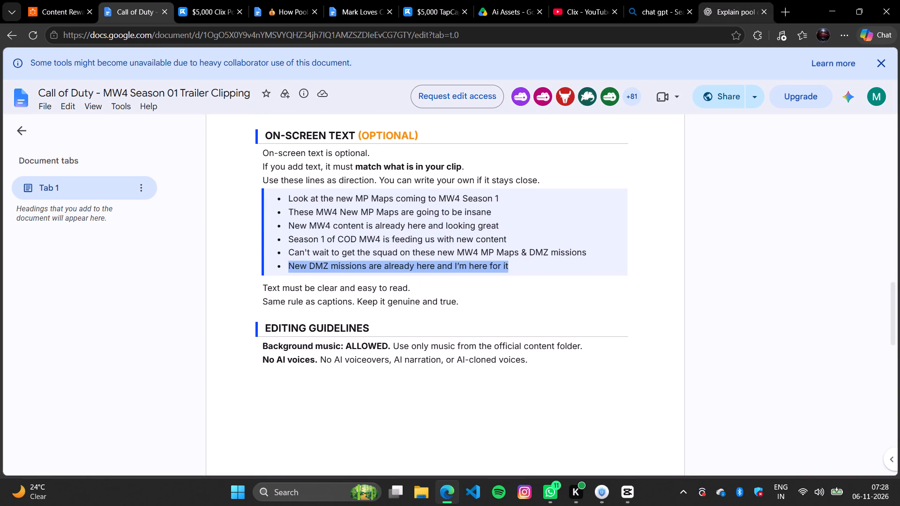
{"action": "left_click", "coordinate": [836, 11]}
{"action": "left_click", "coordinate": [879, 381]}
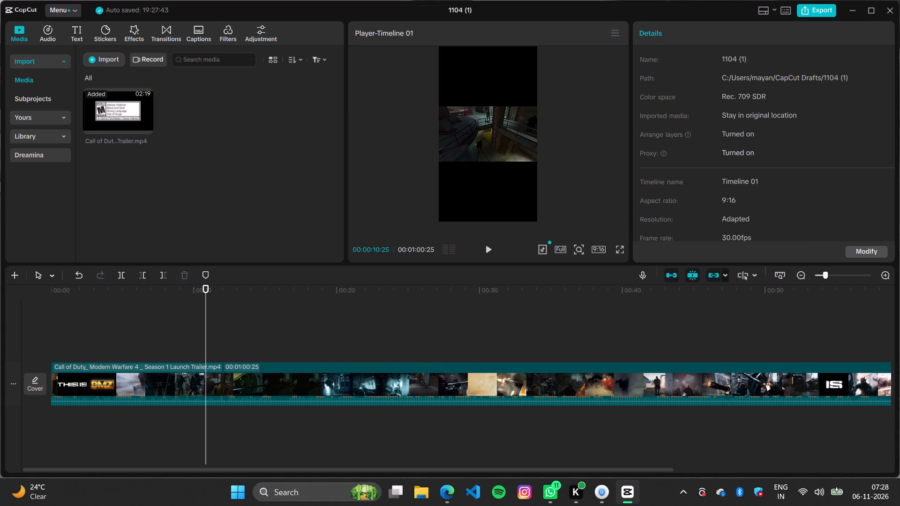
Split the DMZ footage at 00:00:10:25 and delete everything after the cut.
{"action": "key", "text": "ctrl+b"}
{"action": "left_click", "coordinate": [210, 385]}
{"action": "key", "text": "ctrl+b"}
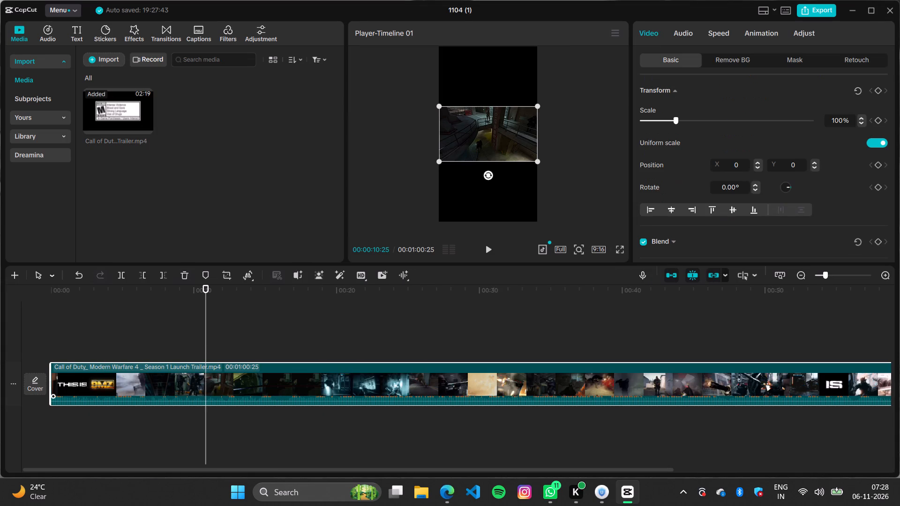
{"action": "key", "text": "BackSpace"}
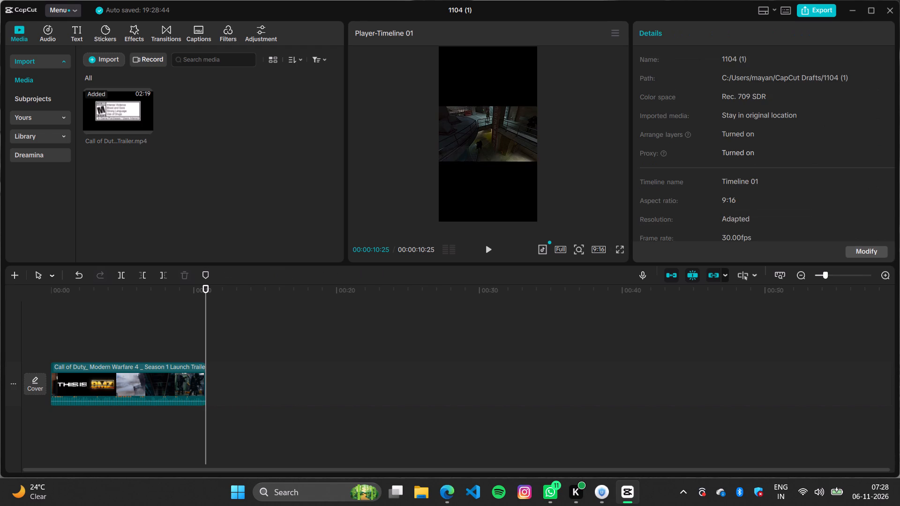
Play the DMZ footage from its start and split it at 00:00:04:13, where the foggy shot changes to the dark blue-lit interior.
{"action": "left_click_drag", "start_coordinate": [207, 335], "coordinate": [87, 351]}
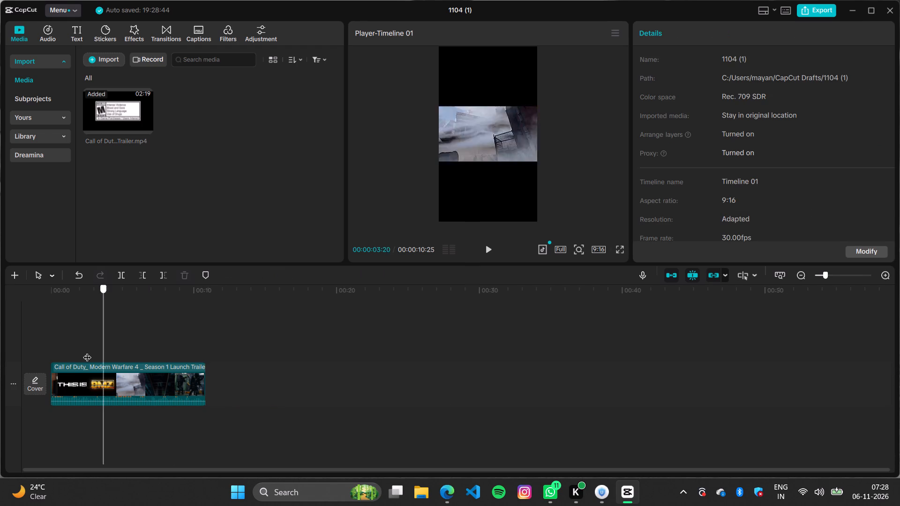
{"action": "left_click_drag", "start_coordinate": [87, 351], "coordinate": [40, 369]}
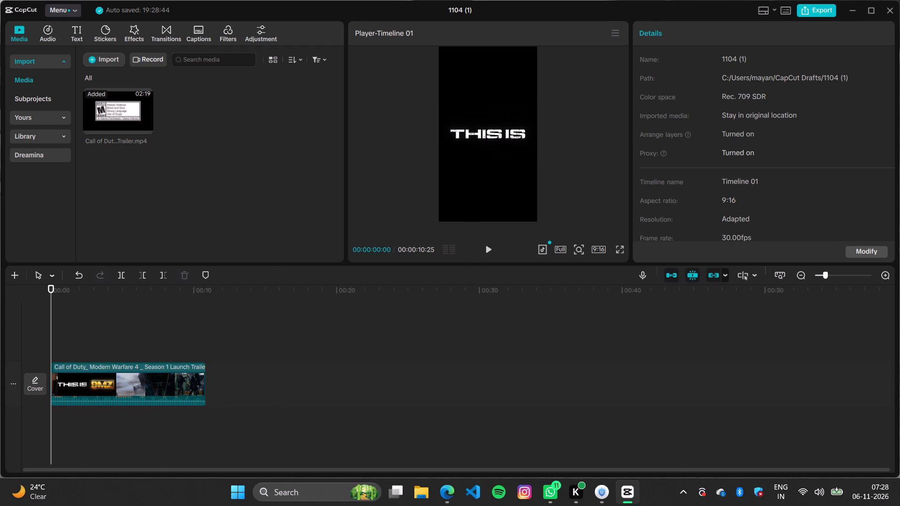
{"action": "key", "text": "space"}
{"action": "key", "text": "space"}
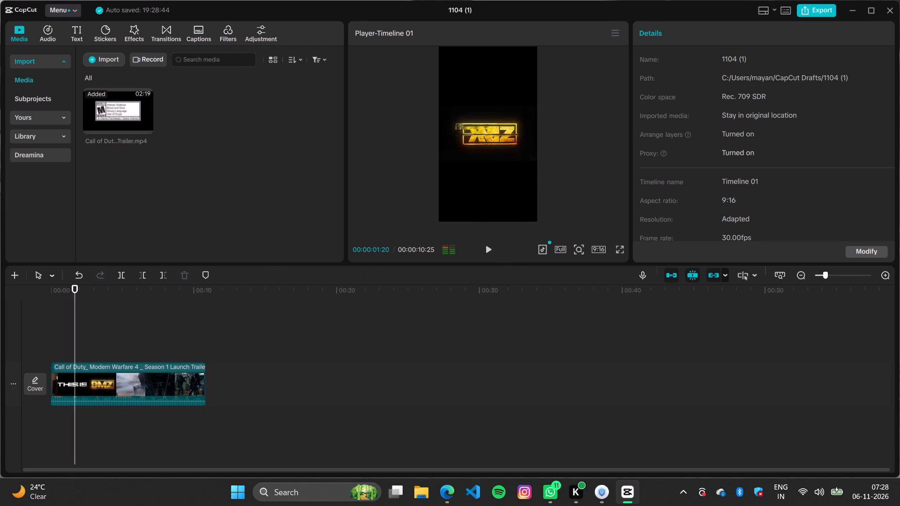
{"action": "key", "text": "space"}
{"action": "key", "text": "space"}
{"action": "key", "text": "space"}
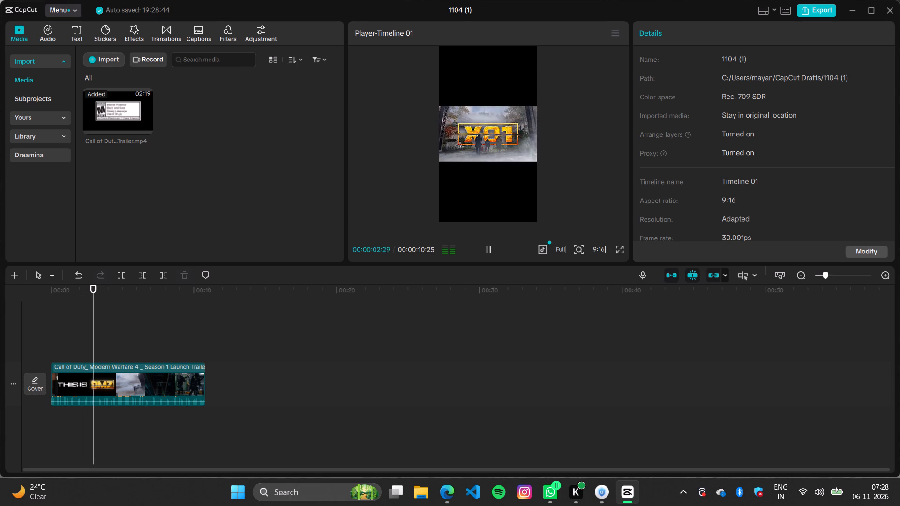
{"action": "key", "text": "space"}
{"action": "key", "text": "space"}
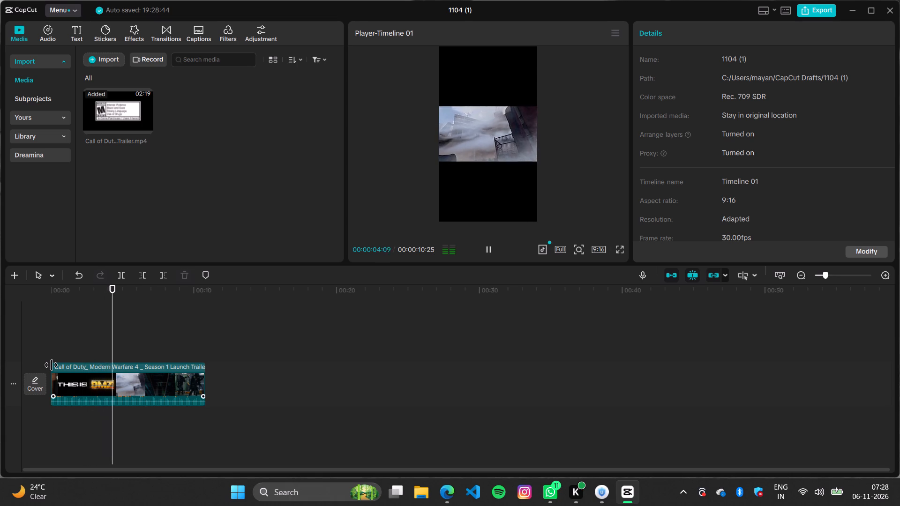
{"action": "key", "text": "space"}
{"action": "key", "text": "Left"}
{"action": "key", "text": "Left"}
{"action": "key", "text": "Left"}
{"action": "key", "text": "Left"}
{"action": "key", "text": "Left"}
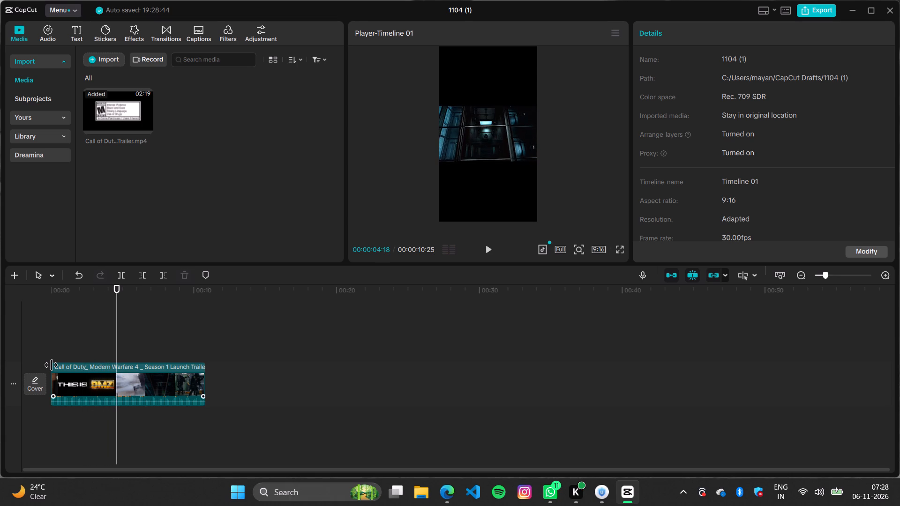
{"action": "key", "text": "Left"}
{"action": "key", "text": "Left"}
{"action": "key", "text": "Left"}
{"action": "key", "text": "Left"}
{"action": "key", "text": "Left"}
{"action": "key", "text": "Left"}
{"action": "key", "text": "Left"}
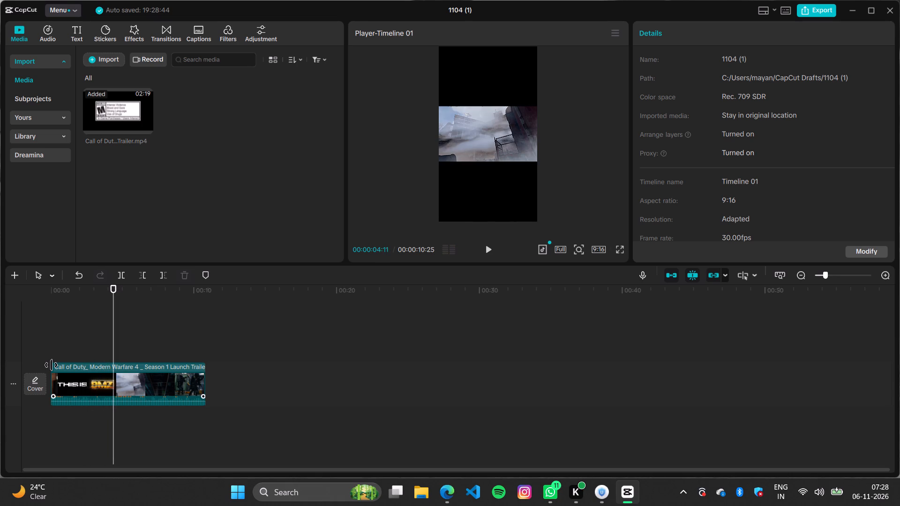
{"action": "key", "text": "Right"}
{"action": "key", "text": "Right"}
{"action": "key", "text": "ctrl+b"}
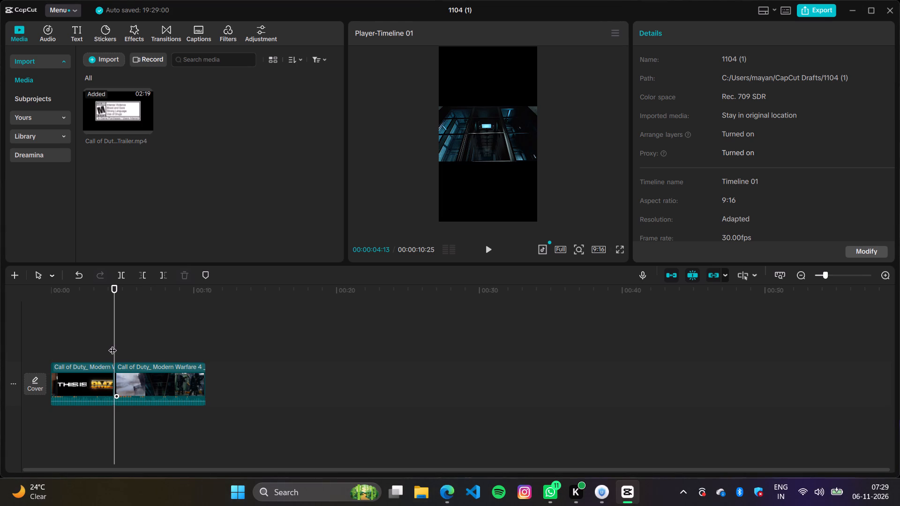
Split the second segment at 00:00:08:24, during the shot of soldiers standing in the warehouse.
{"action": "scroll", "coordinate": [112, 344], "scroll_direction": "up", "scroll_amount": 5, "text": "ctrl"}
{"action": "left_click_drag", "start_coordinate": [297, 330], "coordinate": [297, 330]}
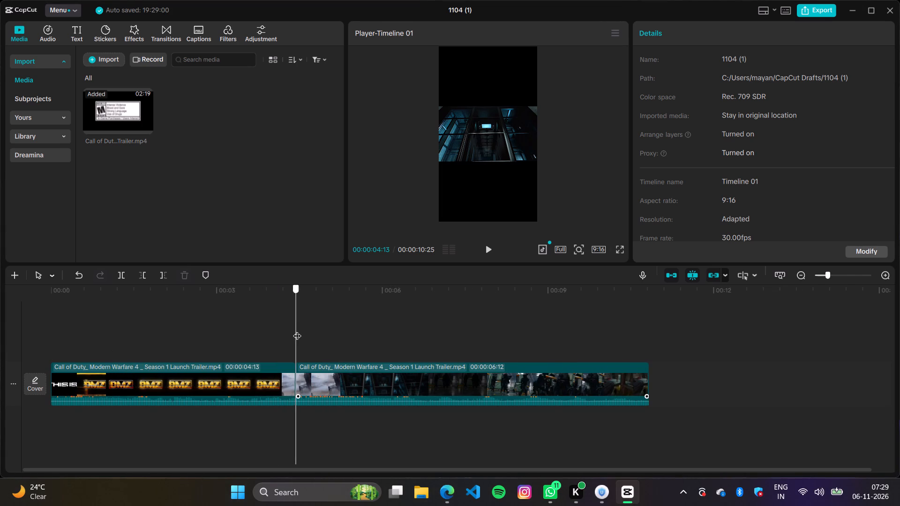
{"action": "left_click_drag", "start_coordinate": [297, 330], "coordinate": [328, 343]}
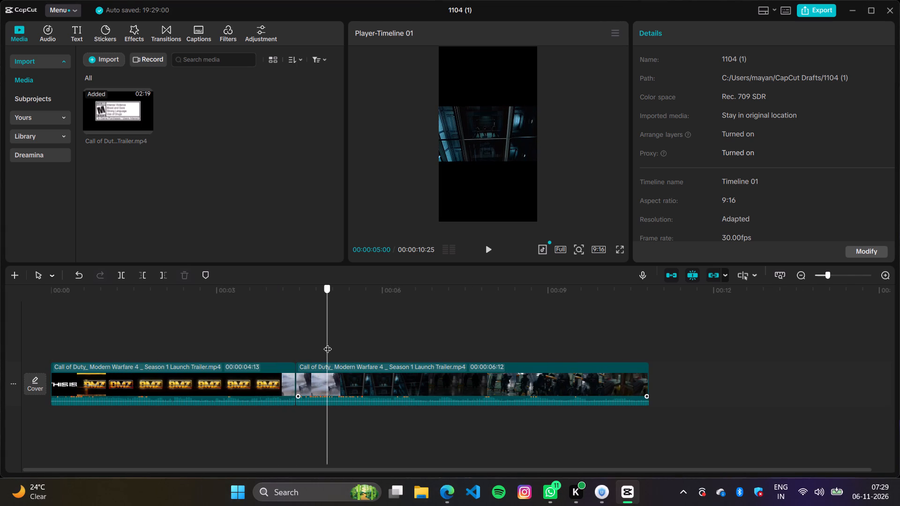
{"action": "left_click_drag", "start_coordinate": [328, 343], "coordinate": [358, 355]}
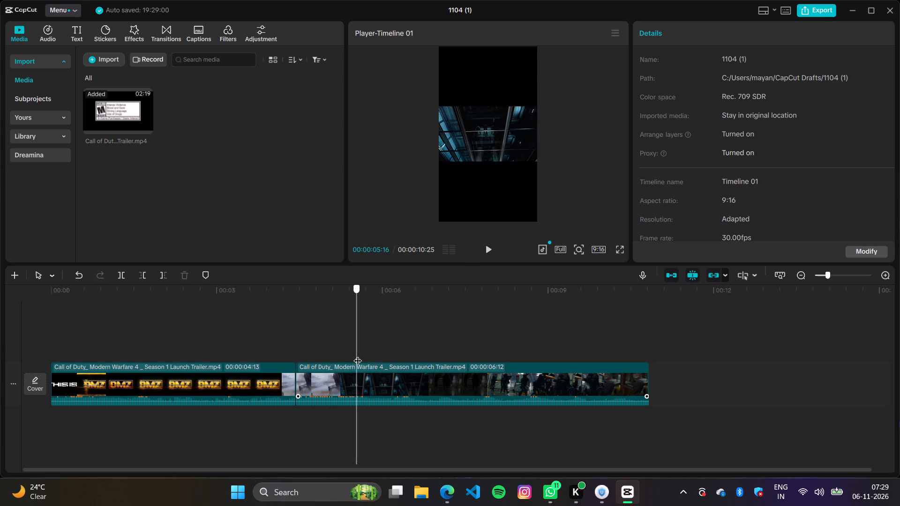
{"action": "left_click_drag", "start_coordinate": [358, 355], "coordinate": [397, 362]}
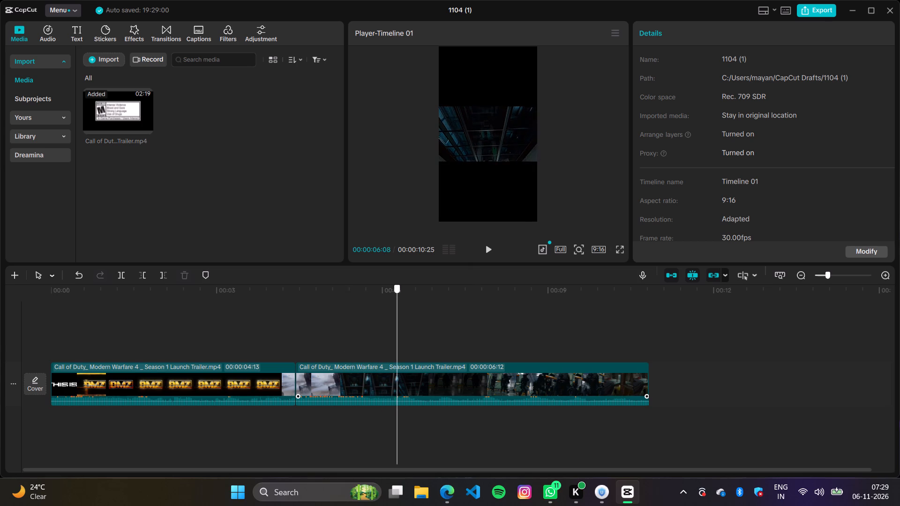
{"action": "left_click_drag", "start_coordinate": [397, 362], "coordinate": [418, 368]}
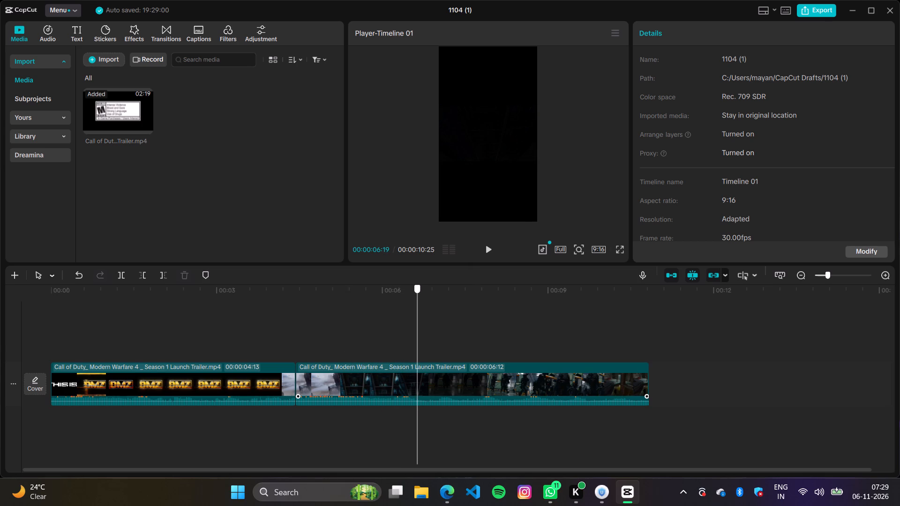
{"action": "left_click_drag", "start_coordinate": [418, 368], "coordinate": [471, 374]}
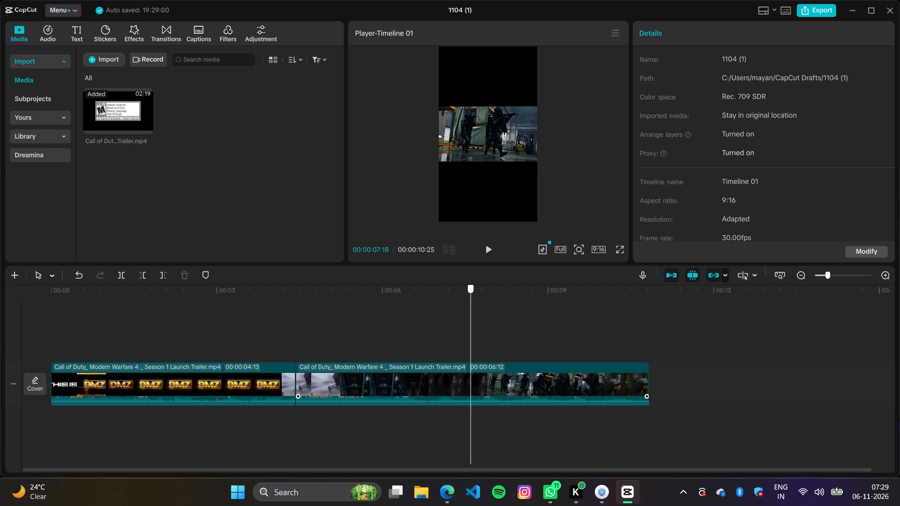
{"action": "left_click_drag", "start_coordinate": [471, 374], "coordinate": [524, 388]}
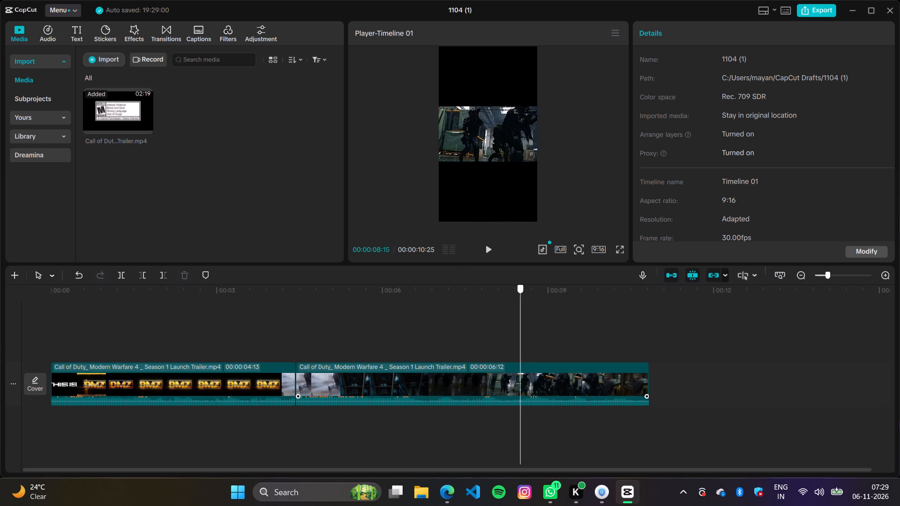
{"action": "left_click_drag", "start_coordinate": [524, 388], "coordinate": [533, 396]}
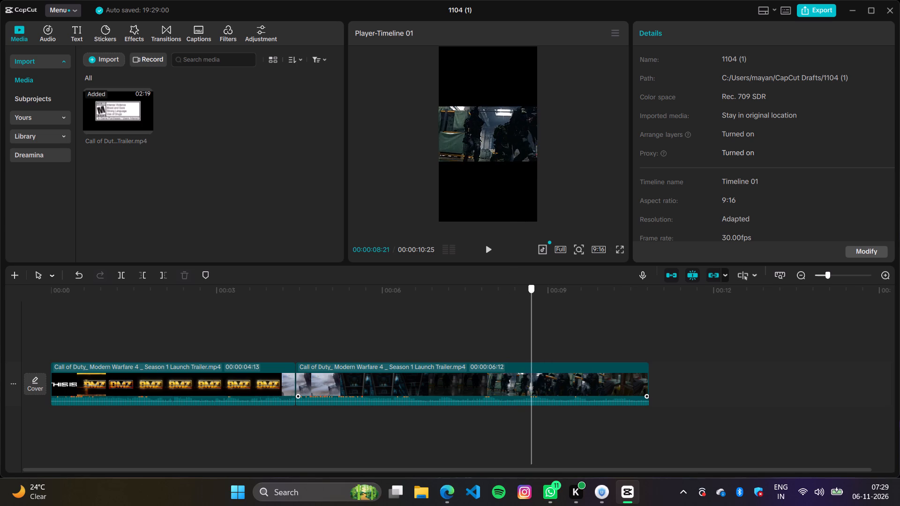
{"action": "left_click_drag", "start_coordinate": [533, 396], "coordinate": [538, 397]}
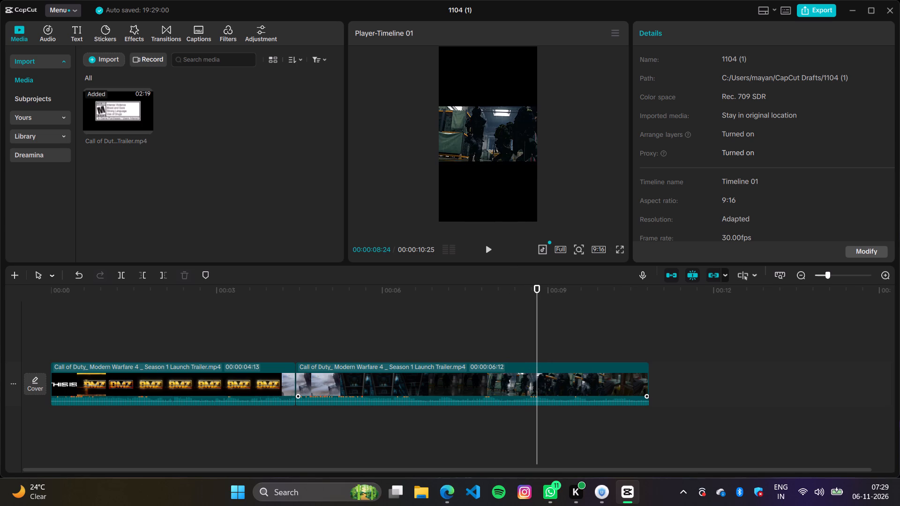
{"action": "key", "text": "ctrl+b"}
Split the last segment at 00:00:09:17, where the dark balcony scene begins, and check the remaining footage to its end.
{"action": "left_click_drag", "start_coordinate": [538, 336], "coordinate": [540, 336]}
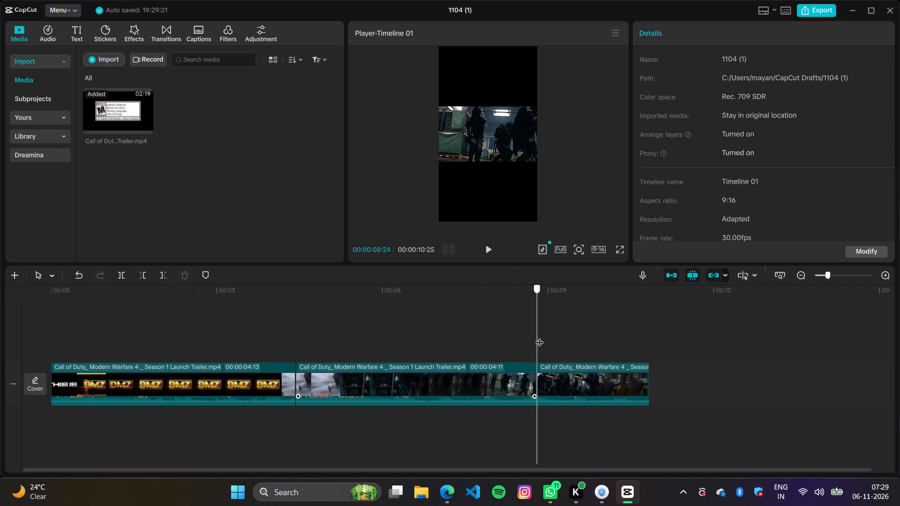
{"action": "left_click_drag", "start_coordinate": [540, 336], "coordinate": [578, 357]}
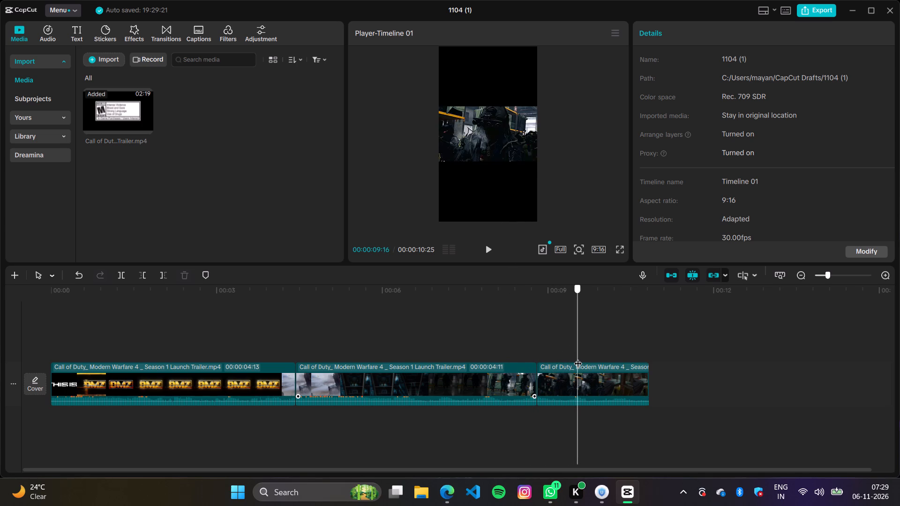
{"action": "left_click_drag", "start_coordinate": [578, 357], "coordinate": [579, 358]}
{"action": "key", "text": "ctrl+b"}
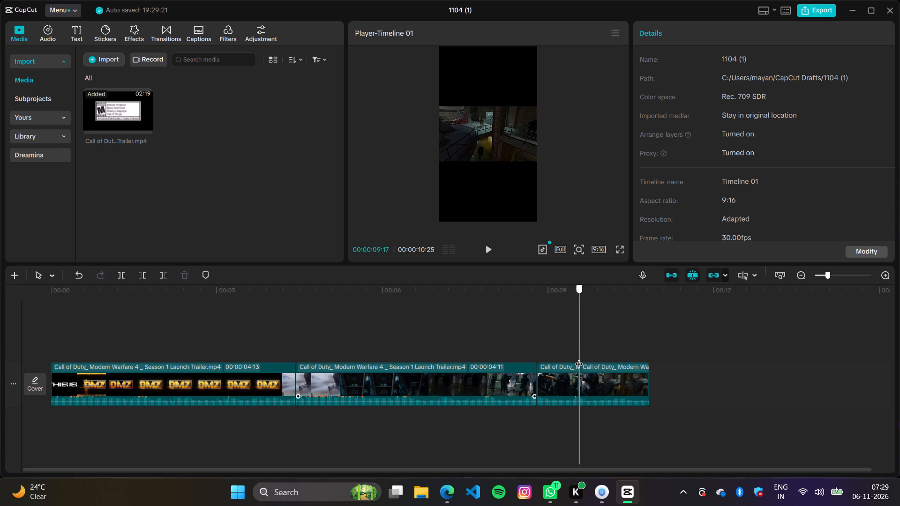
{"action": "left_click_drag", "start_coordinate": [579, 358], "coordinate": [610, 364]}
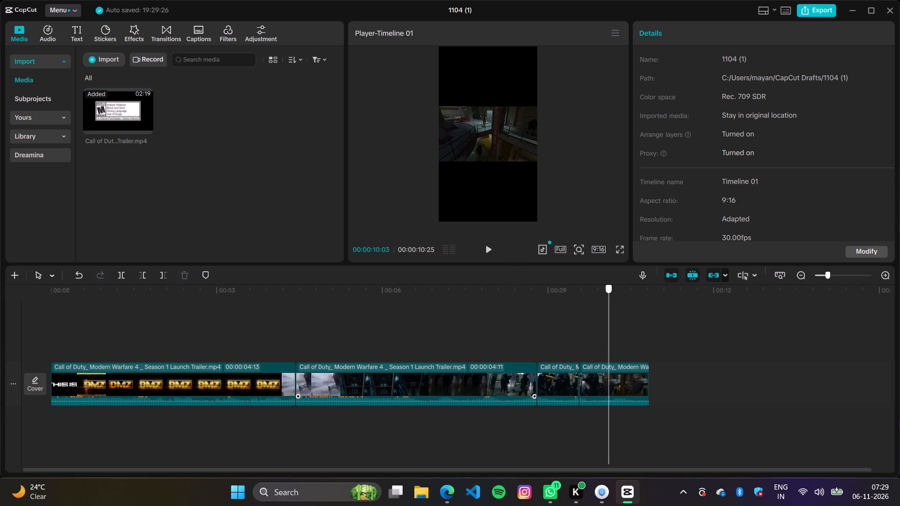
{"action": "left_click_drag", "start_coordinate": [610, 364], "coordinate": [653, 380]}
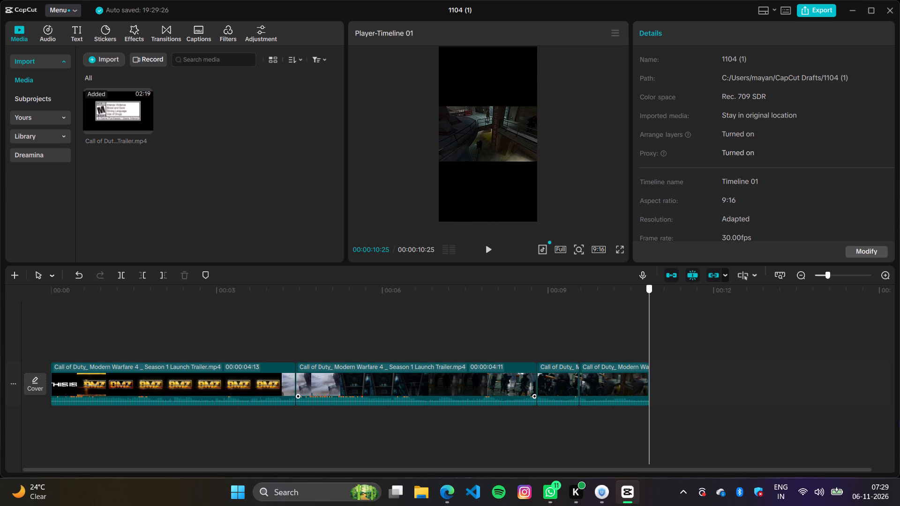
{"action": "left_click_drag", "start_coordinate": [653, 380], "coordinate": [653, 380]}
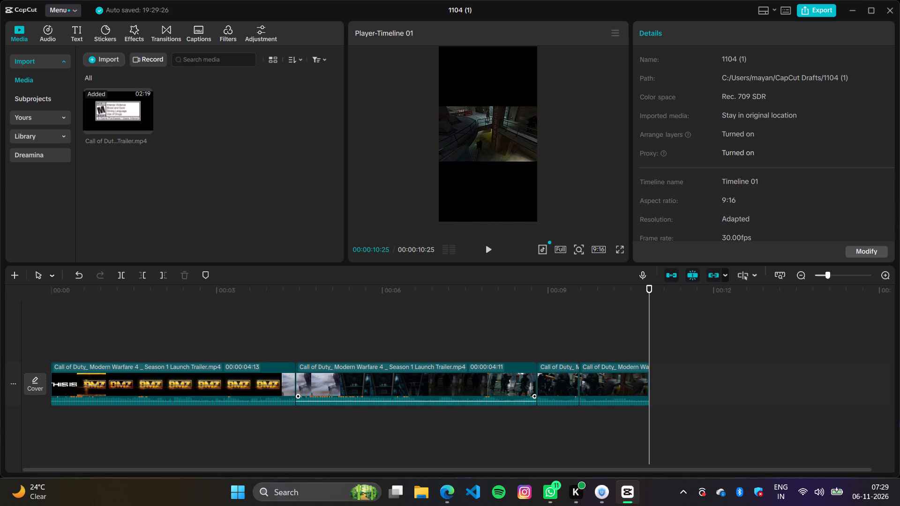
Add the Pull in camera transition at the first cut, at 00:00:04:13.
{"action": "left_click", "coordinate": [291, 334]}
{"action": "left_click", "coordinate": [292, 331]}
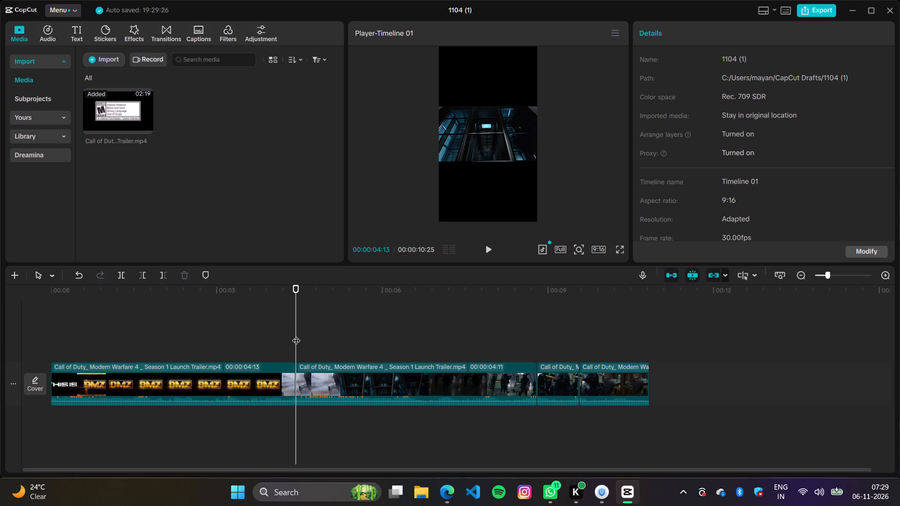
{"action": "left_click", "coordinate": [163, 40]}
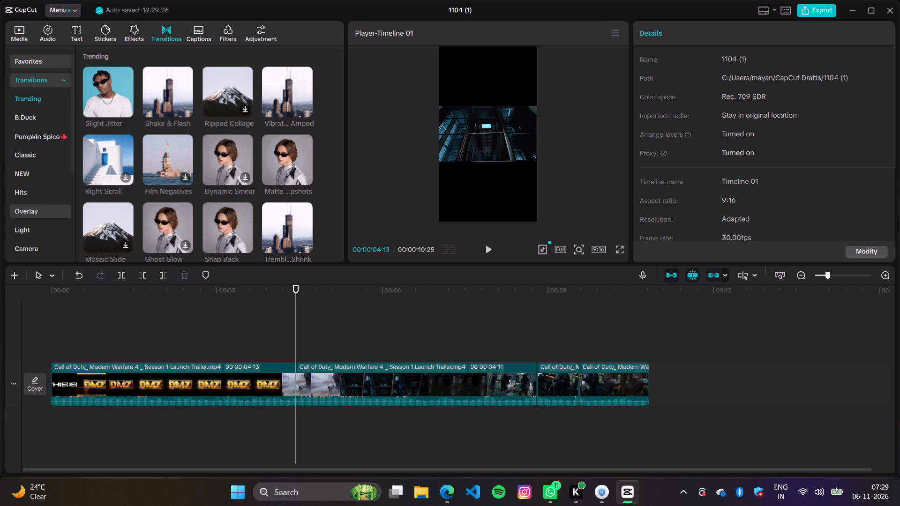
{"action": "left_click", "coordinate": [36, 252]}
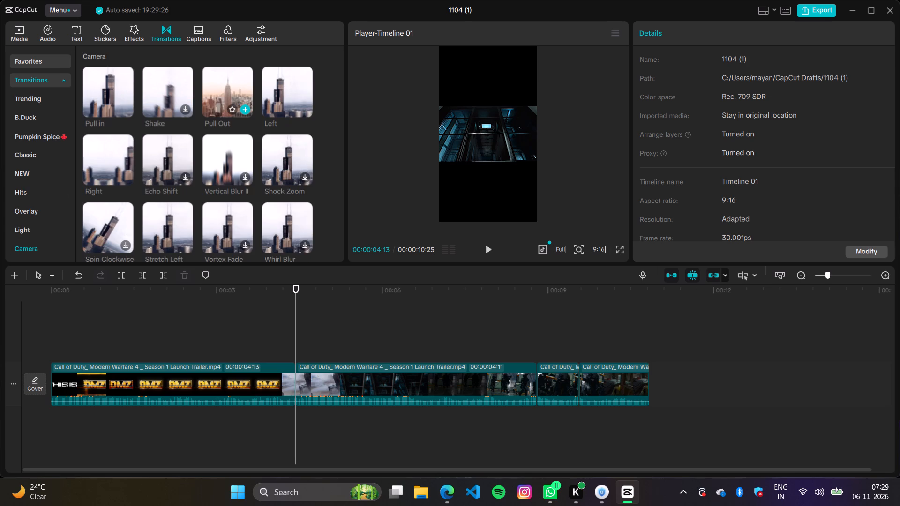
{"action": "left_click", "coordinate": [123, 105]}
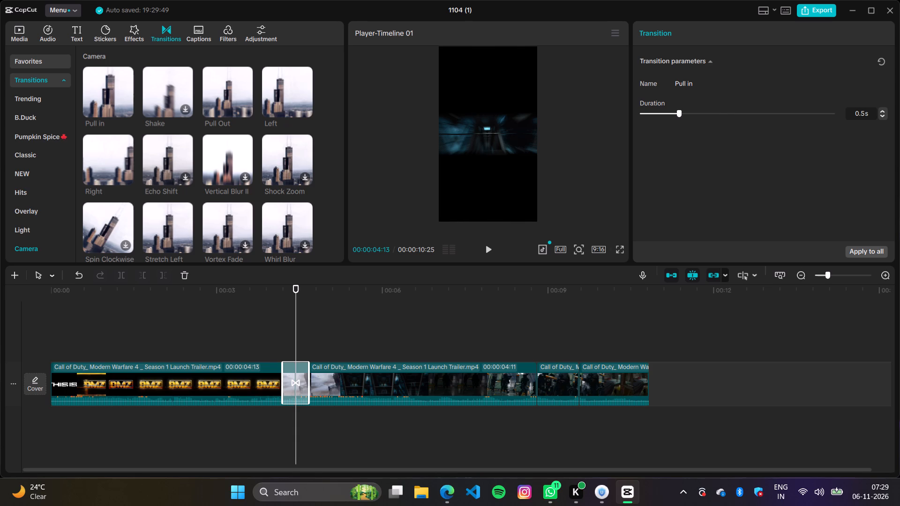
Add the Pull Out camera transition at the second cut, at 00:00:08:24.
{"action": "left_click", "coordinate": [403, 349]}
{"action": "left_click", "coordinate": [542, 338]}
{"action": "left_click", "coordinate": [534, 334]}
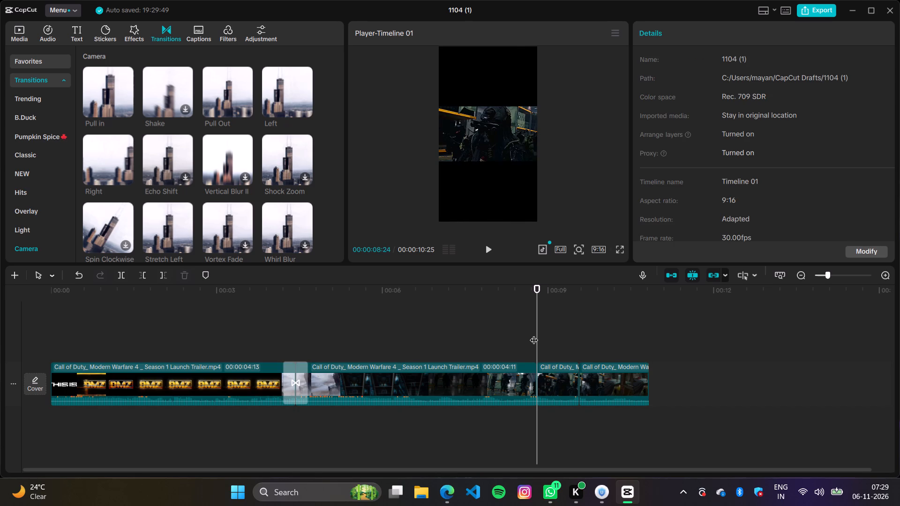
{"action": "left_click", "coordinate": [247, 107]}
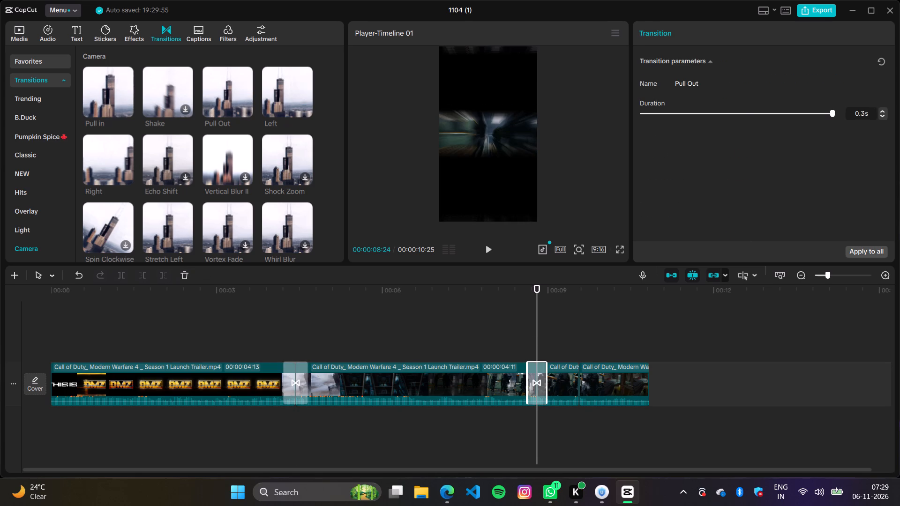
Add the Pull in camera transition at the third cut, at 00:00:09:17.
{"action": "left_click", "coordinate": [577, 319]}
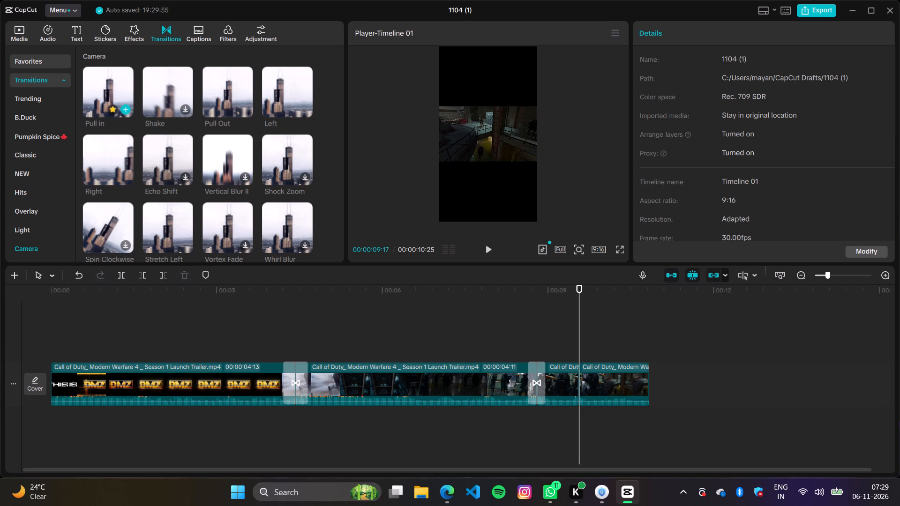
{"action": "left_click", "coordinate": [125, 108]}
Apply the favourite Screen Off out-animation to the last segment and set its duration to 0.1 s.
{"action": "left_click", "coordinate": [630, 386]}
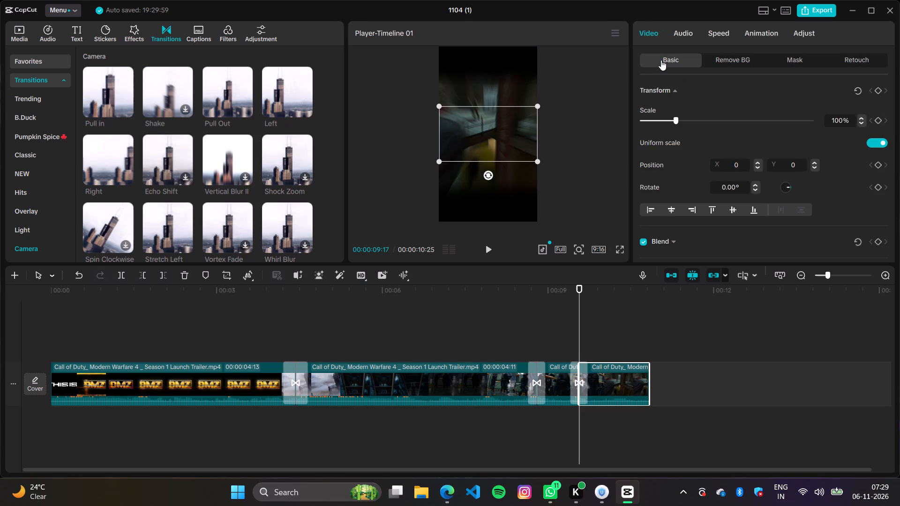
{"action": "left_click", "coordinate": [764, 34]}
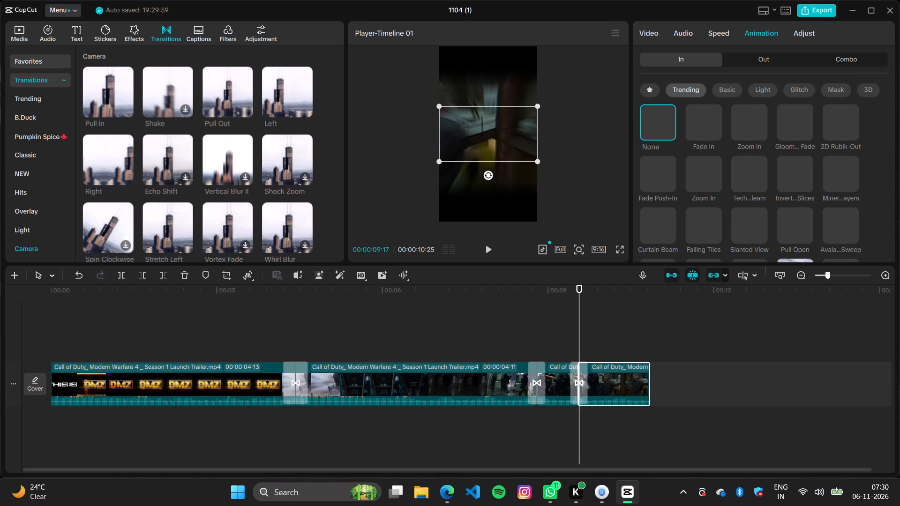
{"action": "left_click", "coordinate": [757, 58]}
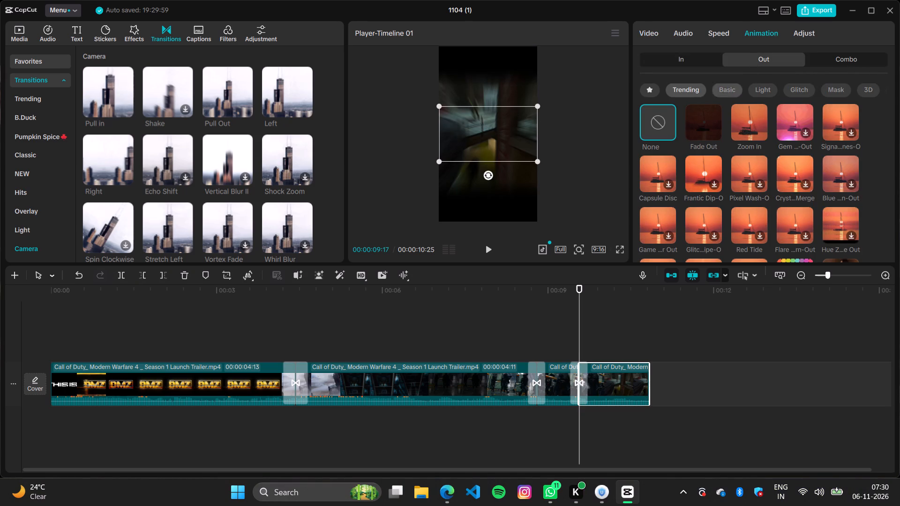
{"action": "left_click", "coordinate": [648, 88]}
{"action": "left_click", "coordinate": [709, 125]}
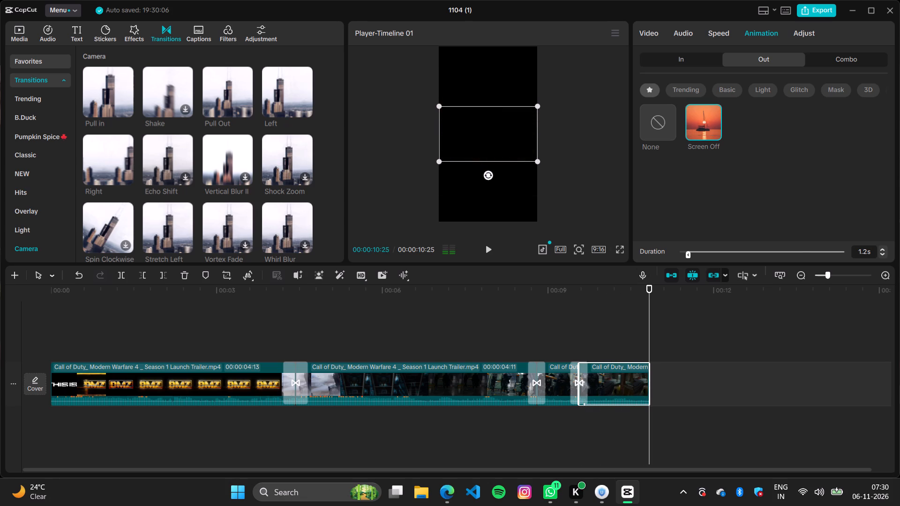
{"action": "left_click", "coordinate": [801, 246]}
{"action": "left_click", "coordinate": [789, 249]}
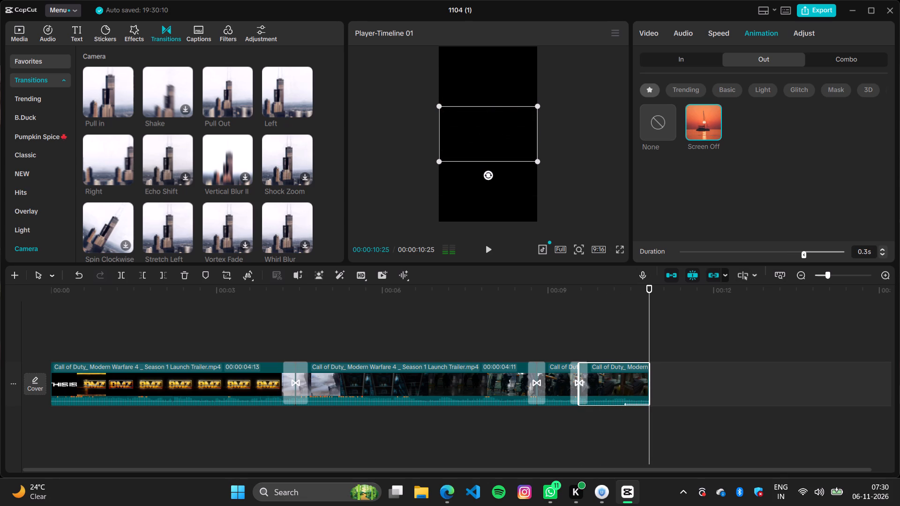
{"action": "left_click", "coordinate": [804, 250]}
{"action": "left_click", "coordinate": [820, 255]}
{"action": "left_click", "coordinate": [826, 256]}
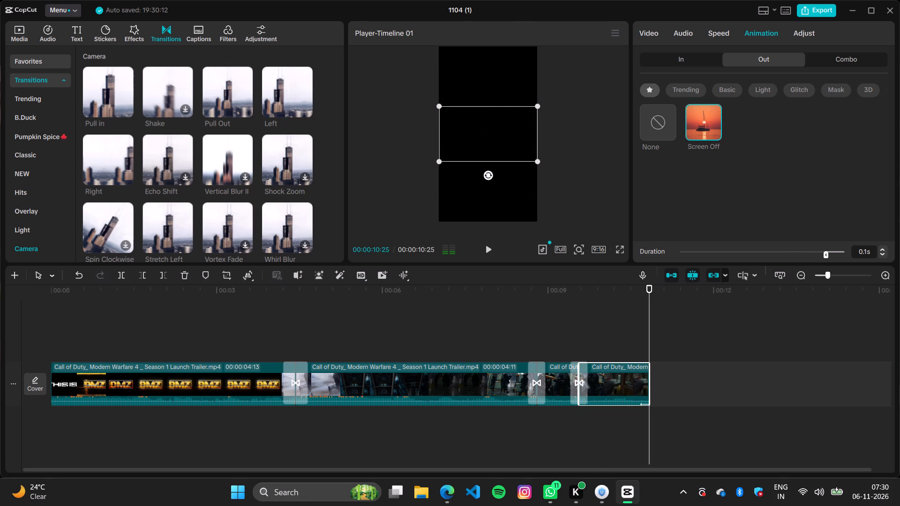
{"action": "left_click", "coordinate": [830, 256]}
Set the project aspect ratio to Original and play the edited sequence from the start to check it.
{"action": "left_click_drag", "start_coordinate": [649, 320], "coordinate": [0, 362]}
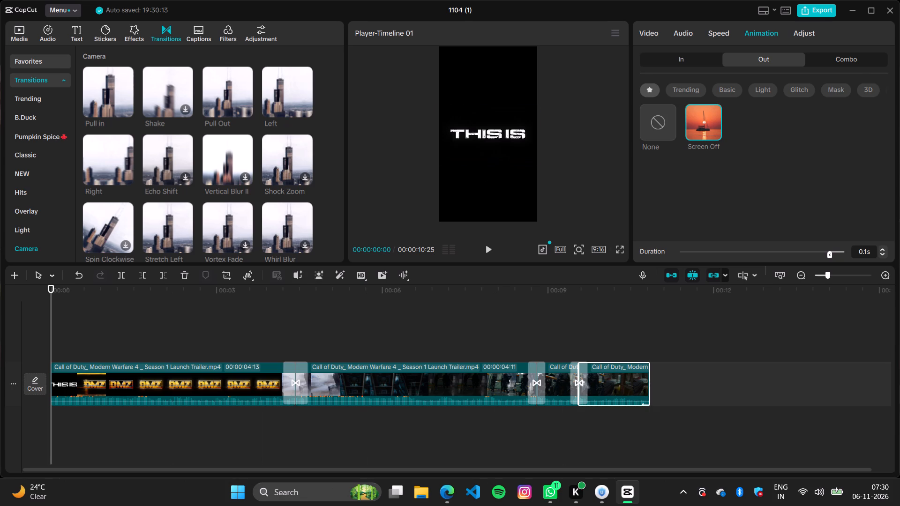
{"action": "left_click", "coordinate": [596, 247]}
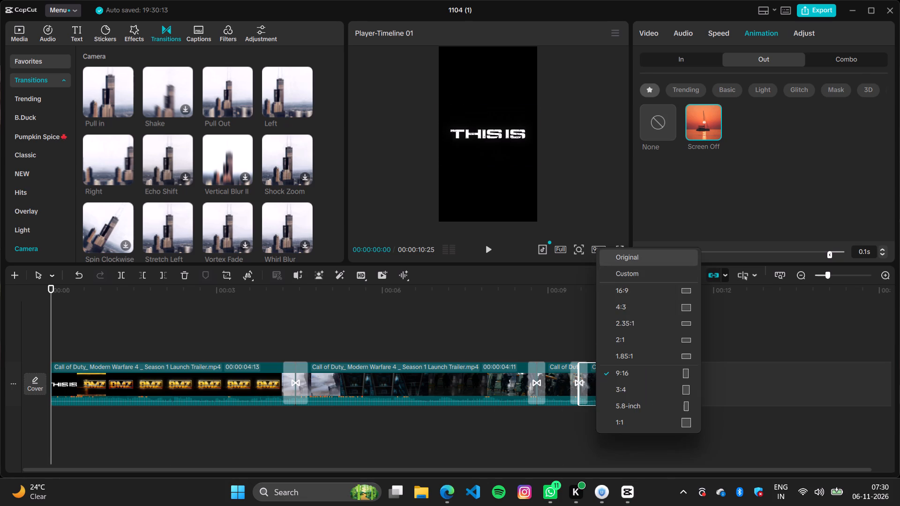
{"action": "left_click", "coordinate": [625, 258]}
{"action": "key", "text": "space"}
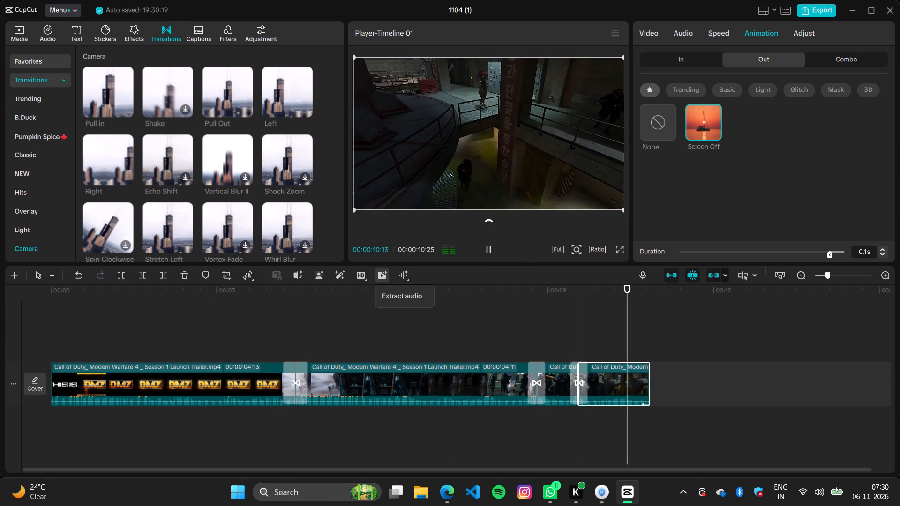
{"action": "key", "text": "space"}
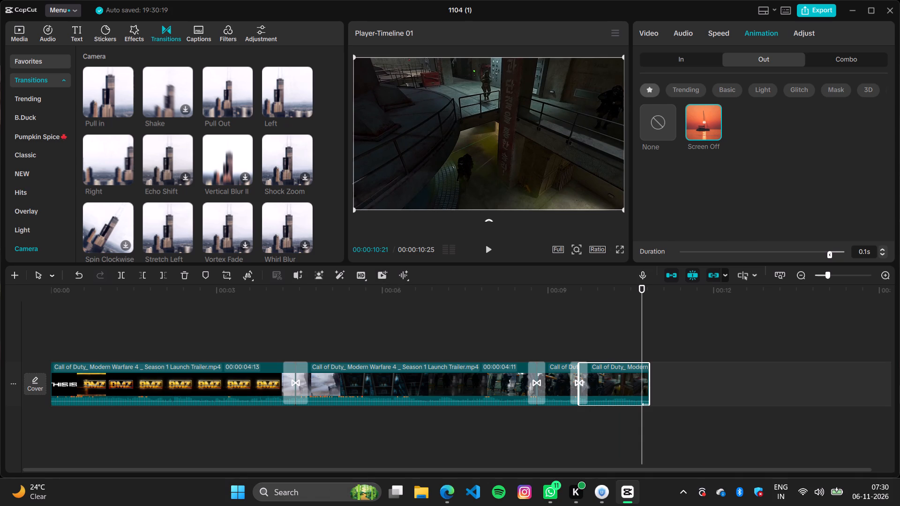
{"action": "left_click", "coordinate": [592, 358]}
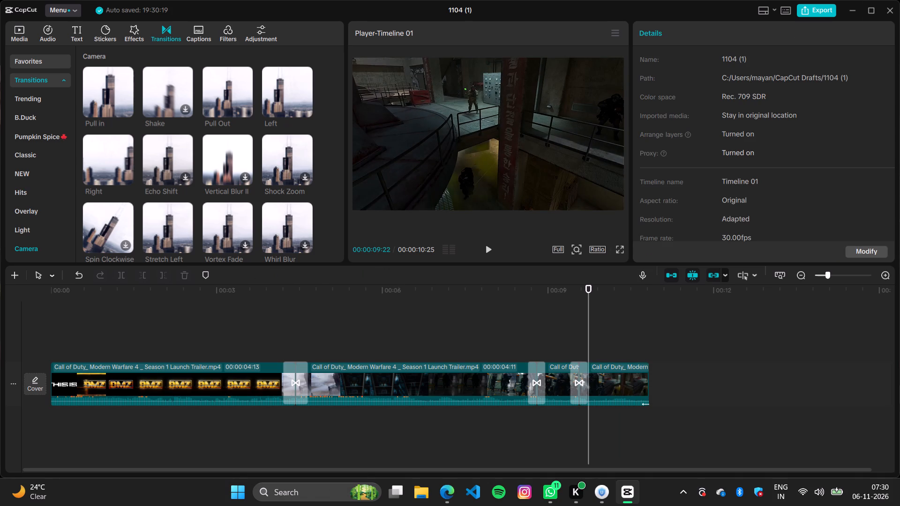
Export the edited sequence as 1104 (1) and dismiss the sharing options without posting.
{"action": "left_click", "coordinate": [818, 13]}
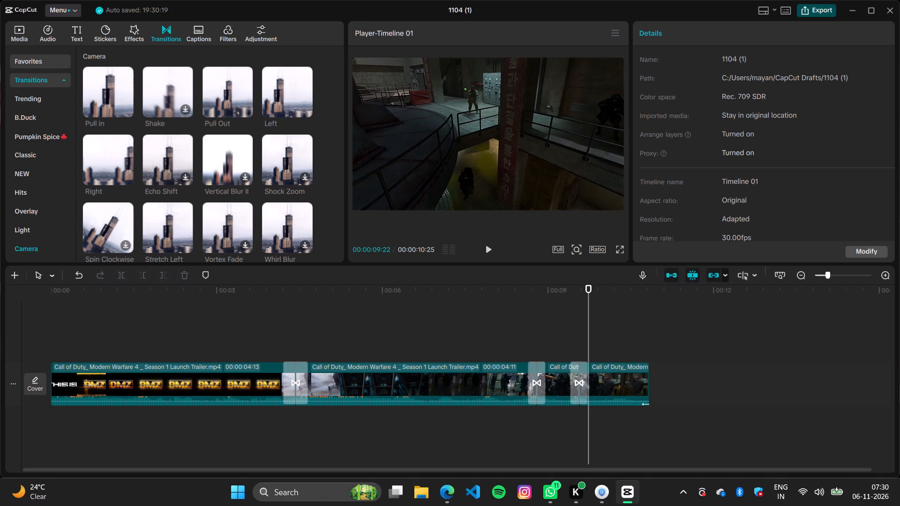
{"action": "left_click", "coordinate": [573, 417]}
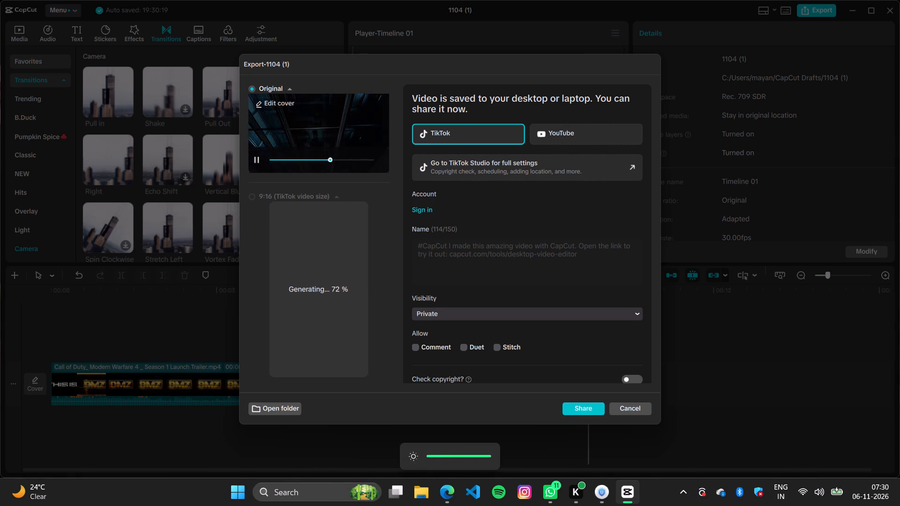
{"action": "left_click", "coordinate": [630, 406]}
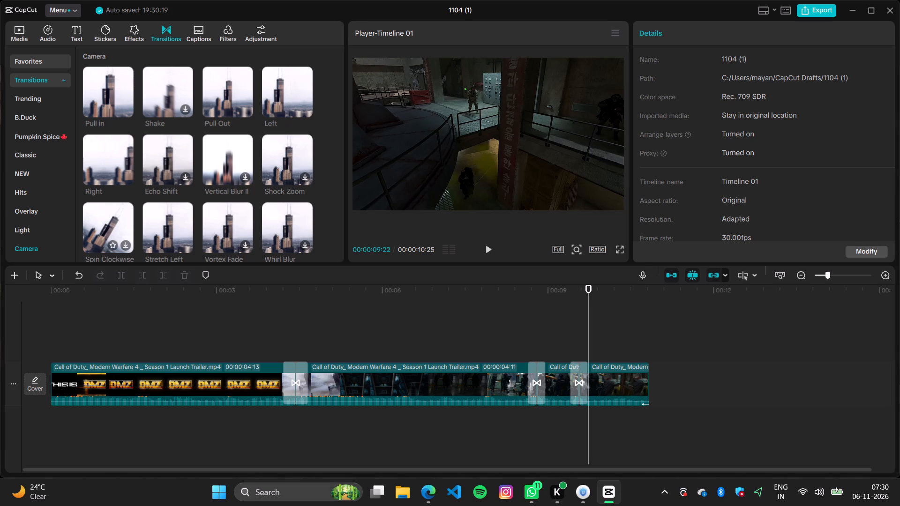
Delete all the trailer segments from the timeline.
{"action": "left_click_drag", "start_coordinate": [627, 454], "coordinate": [0, 282]}
{"action": "key", "text": "BackSpace"}
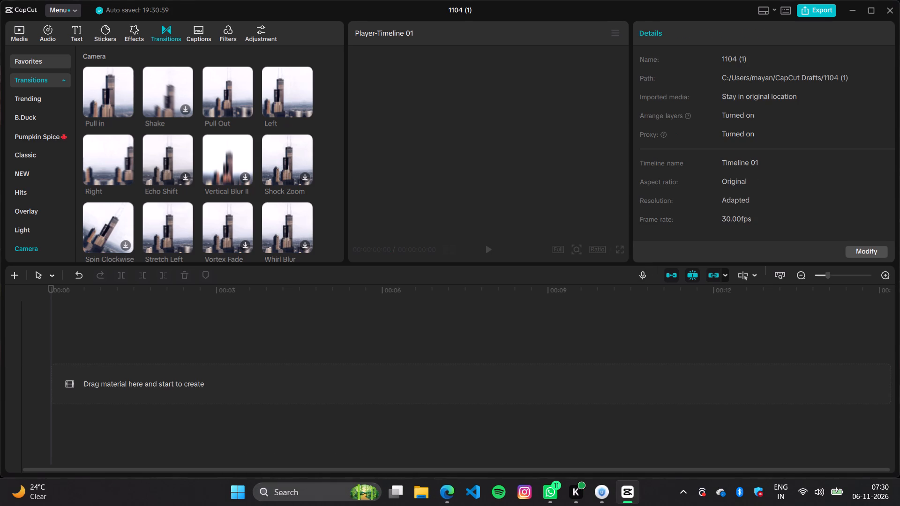
Import the exported 1104 (1) video from Downloads and add it to the empty timeline.
{"action": "left_click", "coordinate": [21, 41]}
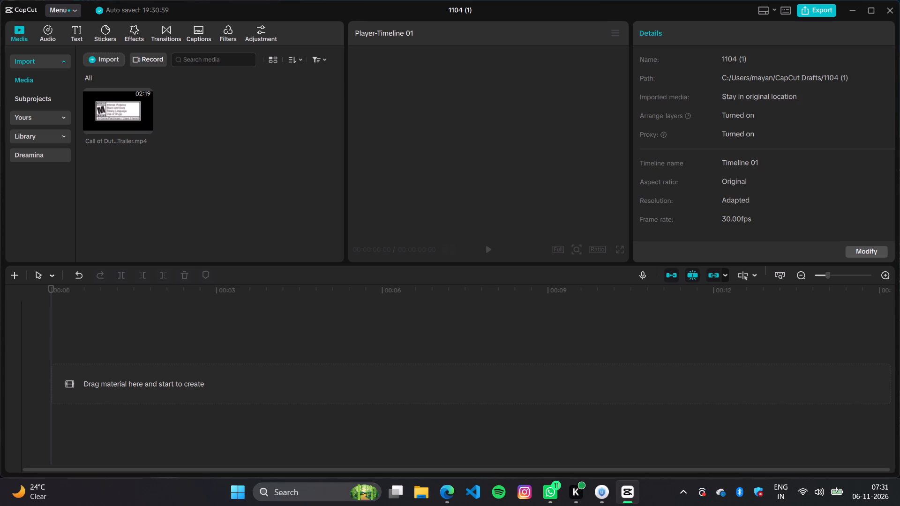
{"action": "left_click", "coordinate": [97, 63]}
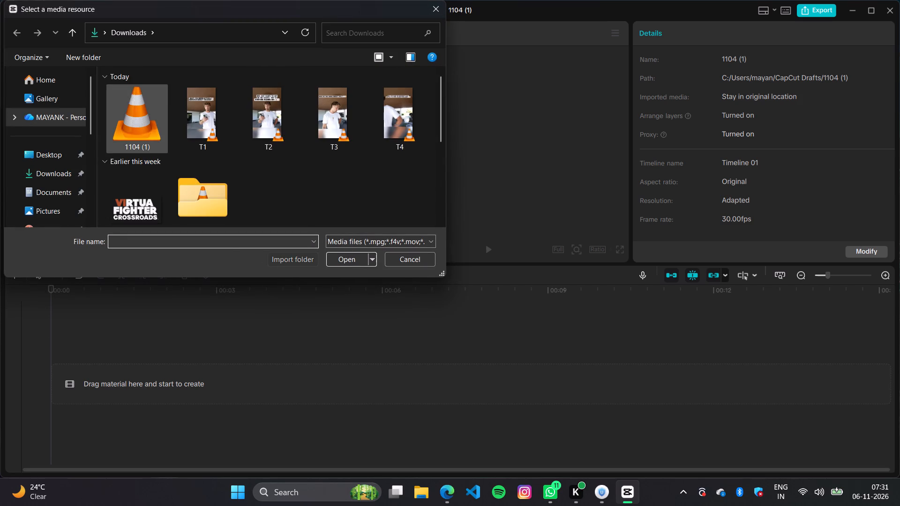
{"action": "left_click", "coordinate": [139, 122]}
{"action": "left_click", "coordinate": [335, 260]}
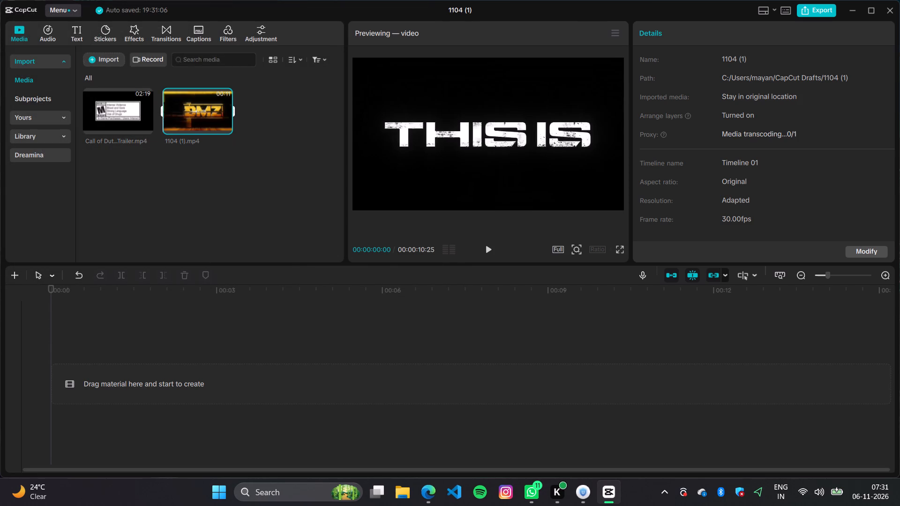
{"action": "left_click", "coordinate": [226, 127]}
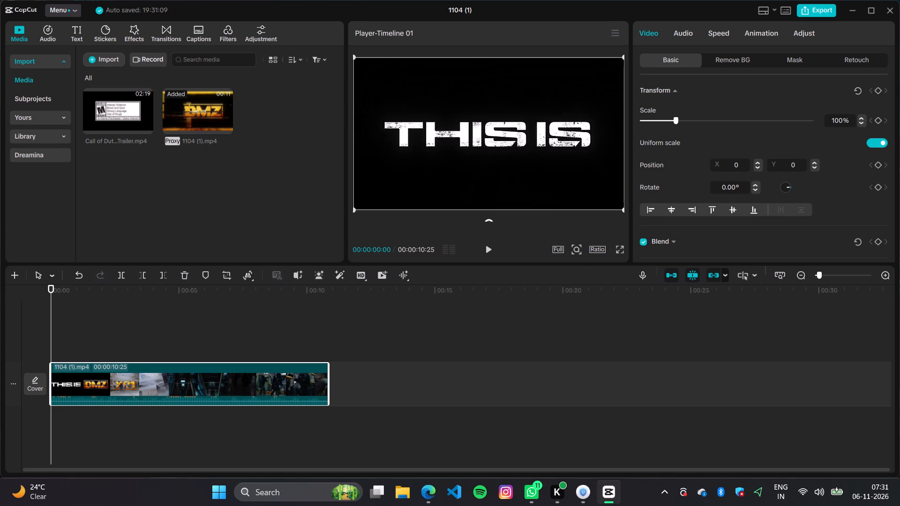
Set the project aspect ratio to 9:16.
{"action": "left_click", "coordinate": [592, 249]}
{"action": "left_click", "coordinate": [617, 372]}
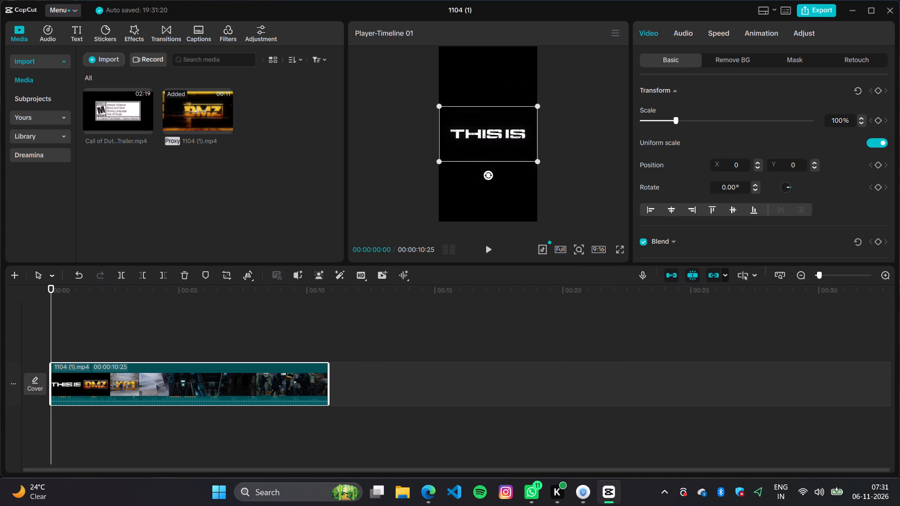
Add a Rectangle mask to the 1104 (1) clip and enlarge it to the full video frame, about 3817 by 2177.
{"action": "left_click", "coordinate": [783, 61]}
{"action": "left_click", "coordinate": [678, 109]}
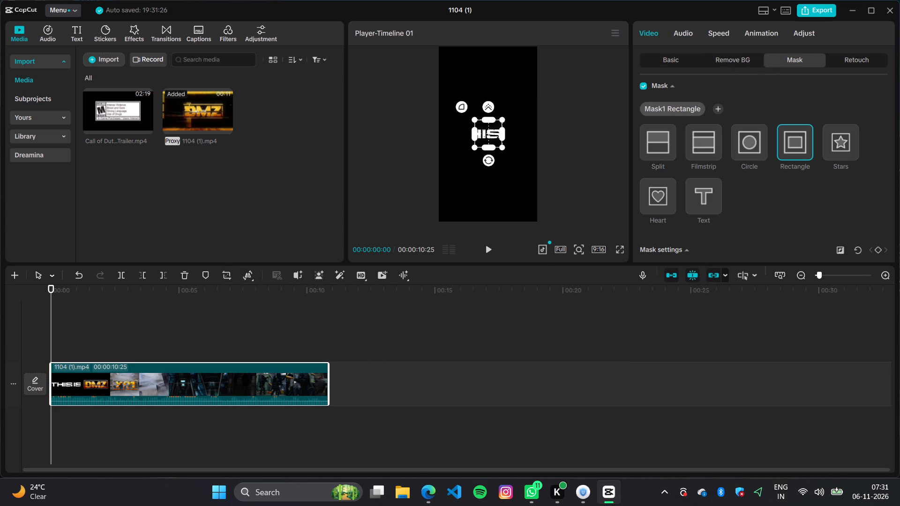
{"action": "scroll", "coordinate": [716, 169], "scroll_direction": "down", "scroll_amount": 1}
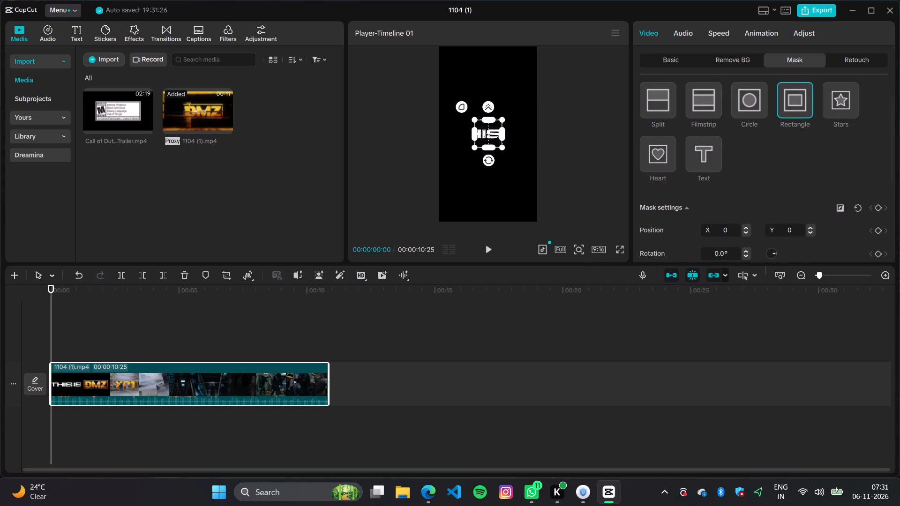
{"action": "left_click_drag", "start_coordinate": [474, 133], "coordinate": [407, 133]}
{"action": "left_click_drag", "start_coordinate": [407, 133], "coordinate": [439, 137]}
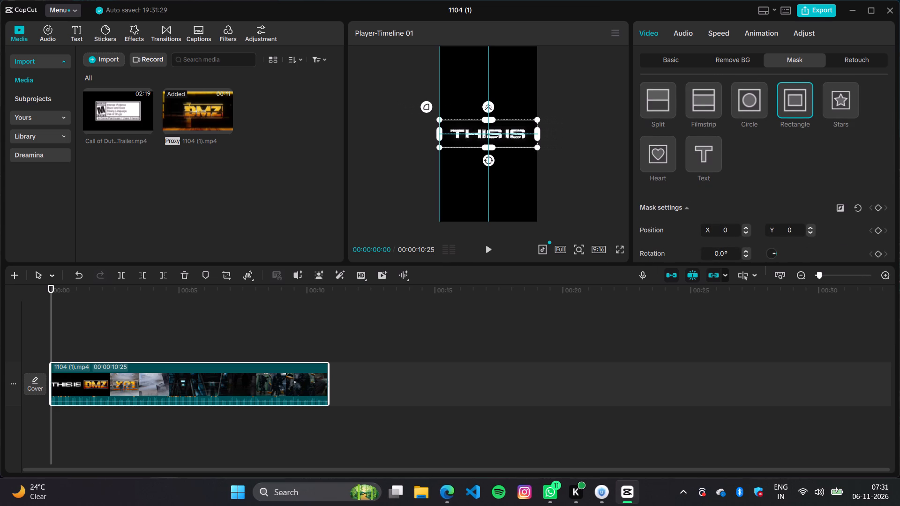
{"action": "left_click_drag", "start_coordinate": [439, 137], "coordinate": [441, 137]}
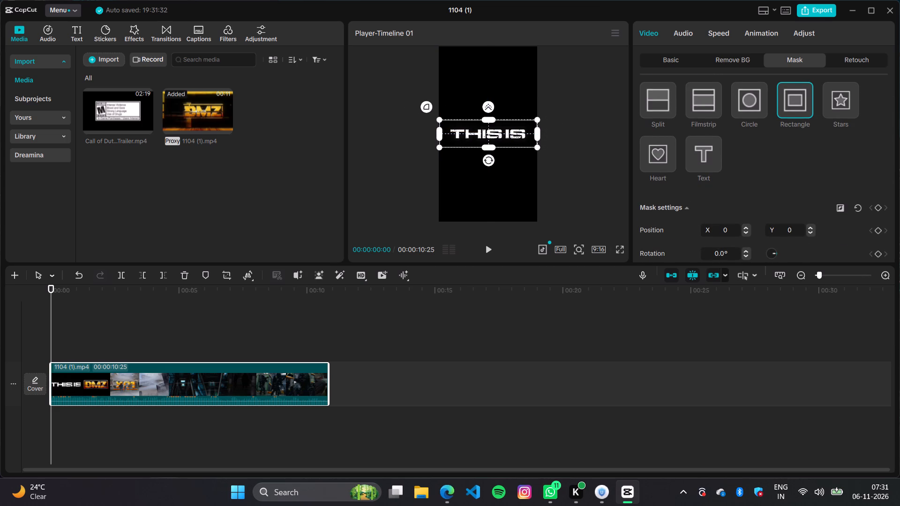
{"action": "left_click_drag", "start_coordinate": [484, 120], "coordinate": [484, 106]}
{"action": "left_click", "coordinate": [487, 105]}
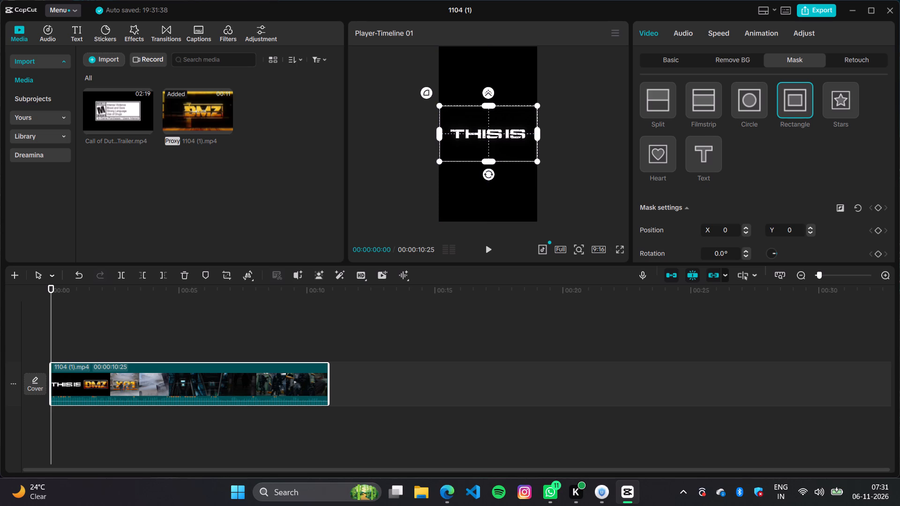
Set the rectangle mask's feather to 5 and its round corners to 78.
{"action": "scroll", "coordinate": [782, 181], "scroll_direction": "down", "scroll_amount": 4}
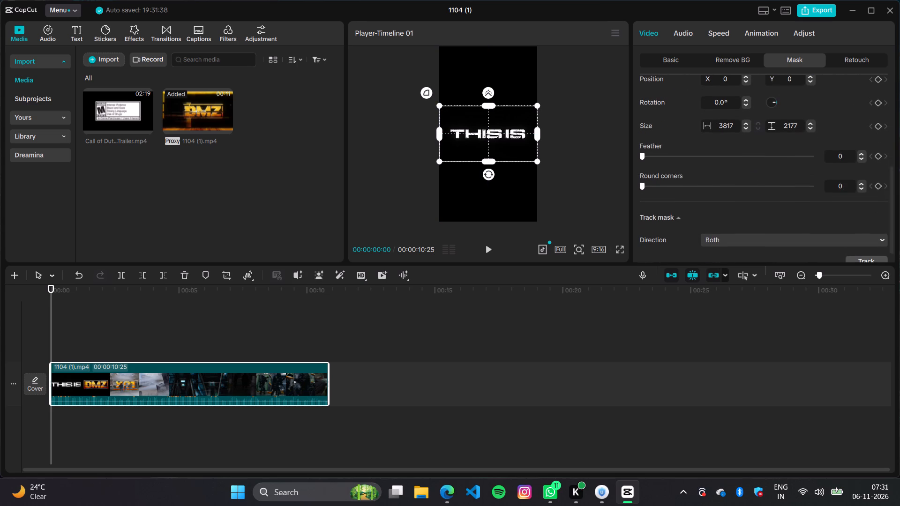
{"action": "left_click", "coordinate": [650, 154]}
{"action": "left_click", "coordinate": [690, 187]}
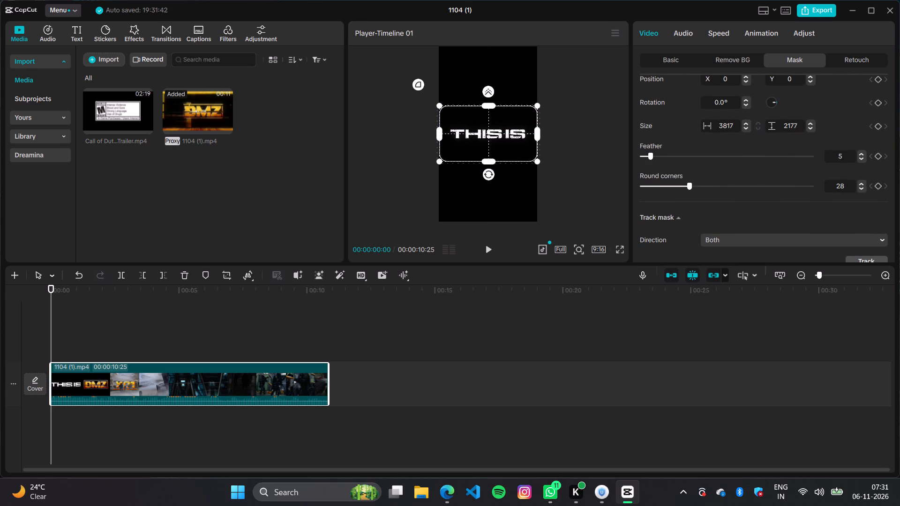
{"action": "left_click", "coordinate": [717, 187]}
{"action": "left_click", "coordinate": [748, 188]}
{"action": "left_click", "coordinate": [758, 190]}
{"action": "left_click", "coordinate": [763, 190]}
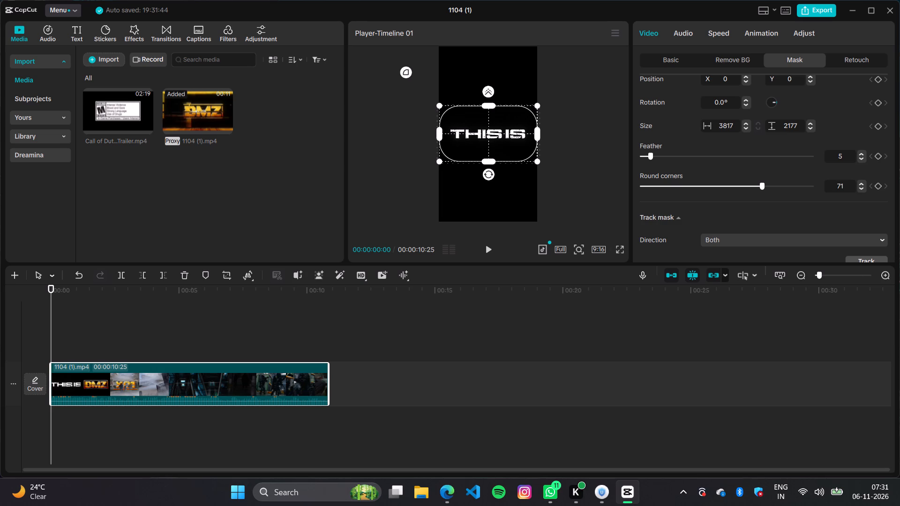
{"action": "left_click_drag", "start_coordinate": [436, 132], "coordinate": [446, 133]}
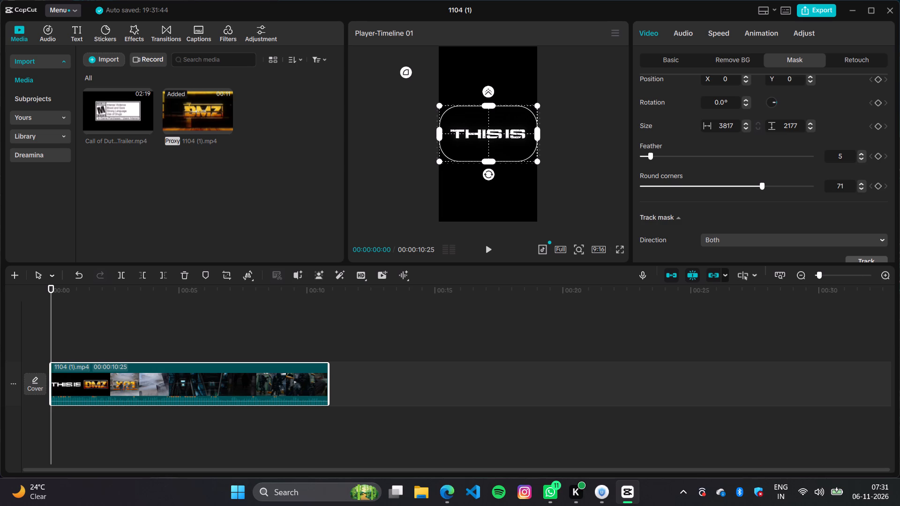
{"action": "left_click", "coordinate": [780, 188]}
{"action": "left_click", "coordinate": [787, 191]}
{"action": "left_click", "coordinate": [773, 190]}
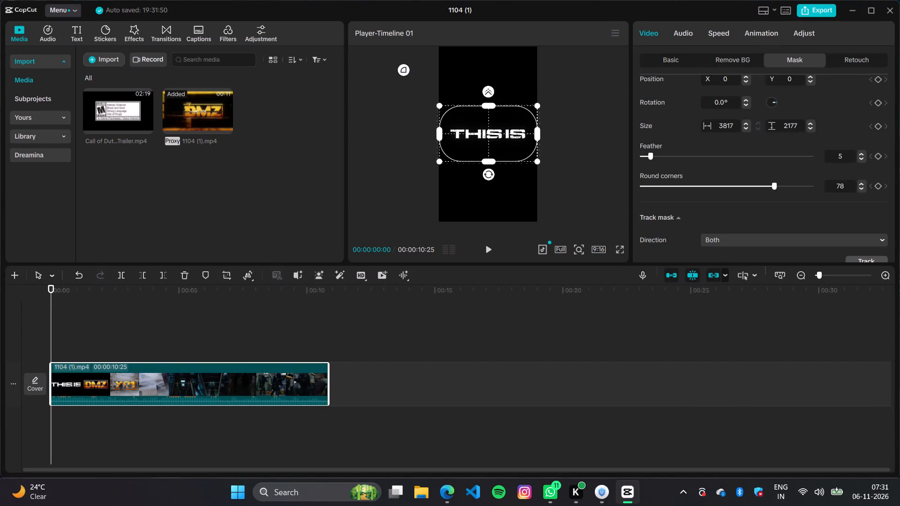
Stretch the rectangle mask's height beyond the video frame to about 3018.
{"action": "left_click_drag", "start_coordinate": [491, 104], "coordinate": [491, 89]}
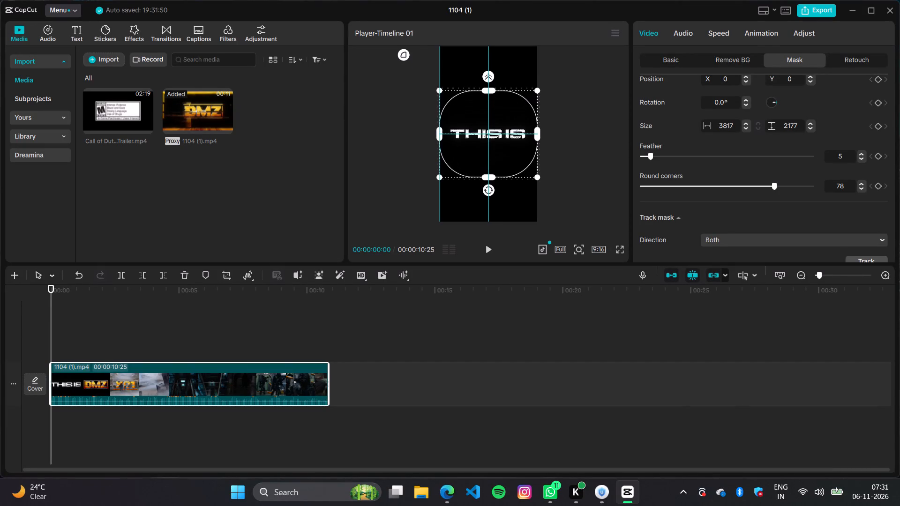
{"action": "left_click_drag", "start_coordinate": [491, 89], "coordinate": [490, 91]}
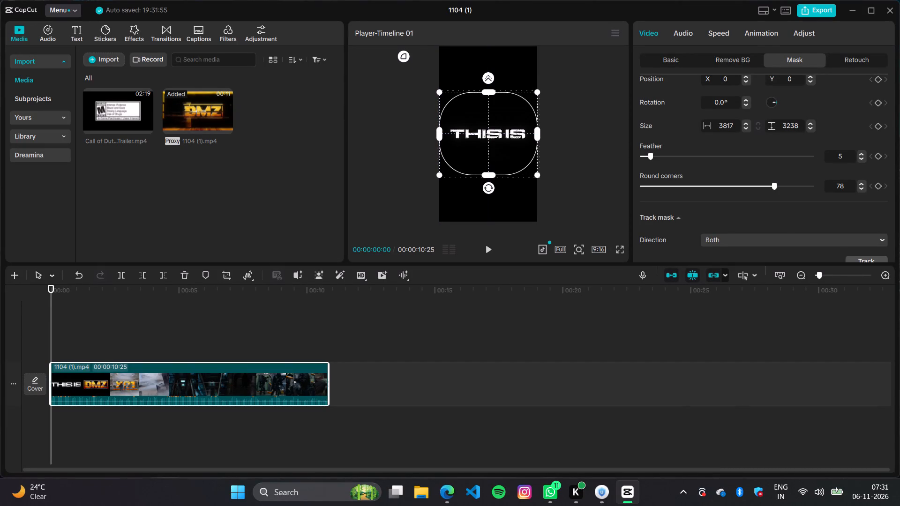
{"action": "left_click", "coordinate": [488, 90]}
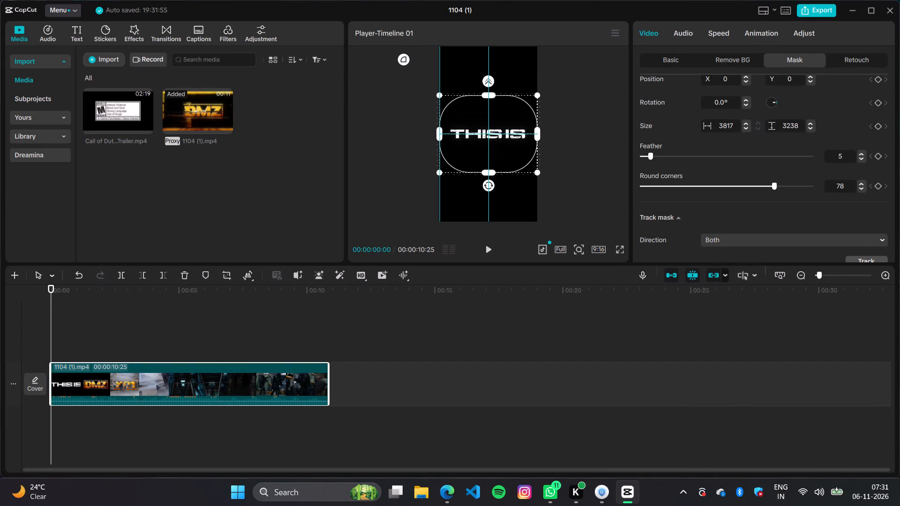
{"action": "scroll", "coordinate": [757, 219], "scroll_direction": "down", "scroll_amount": 6}
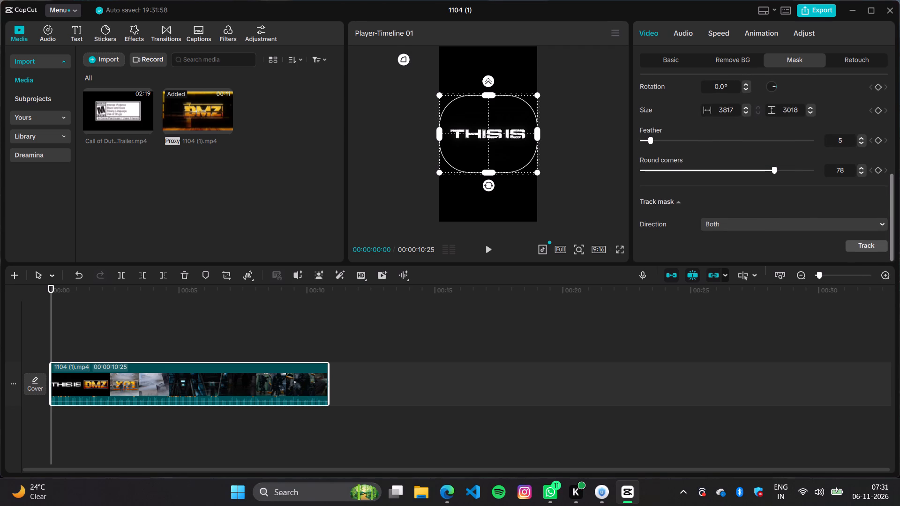
Play the masked clip in full-screen preview to check the rounded framing, and return to the editor.
{"action": "left_click", "coordinate": [621, 248]}
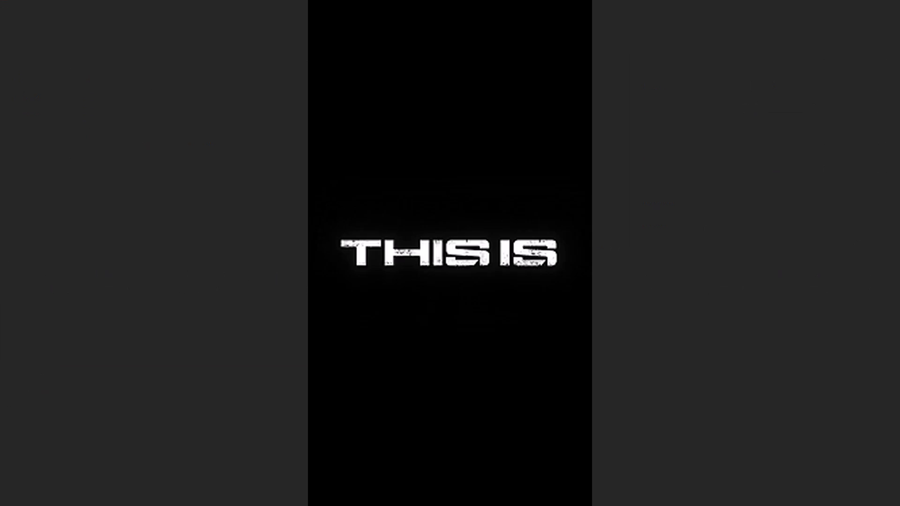
{"action": "key", "text": "space"}
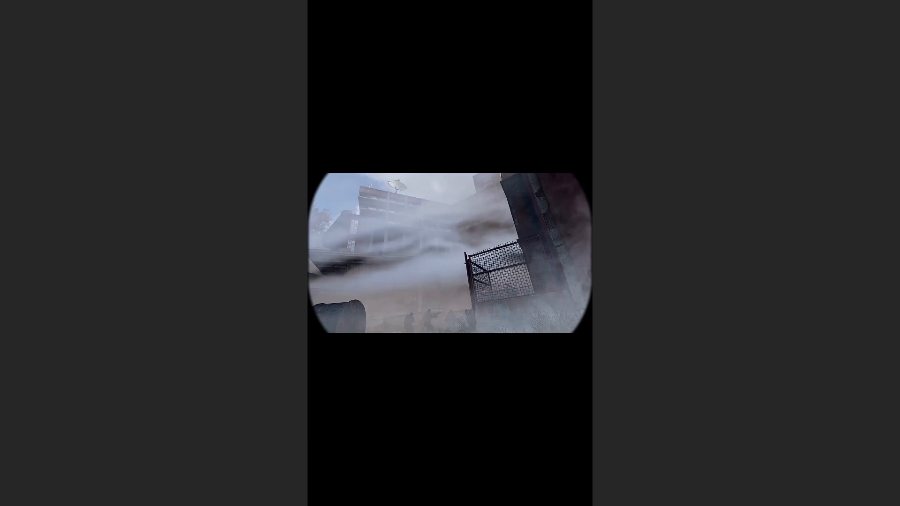
{"action": "key", "text": "space"}
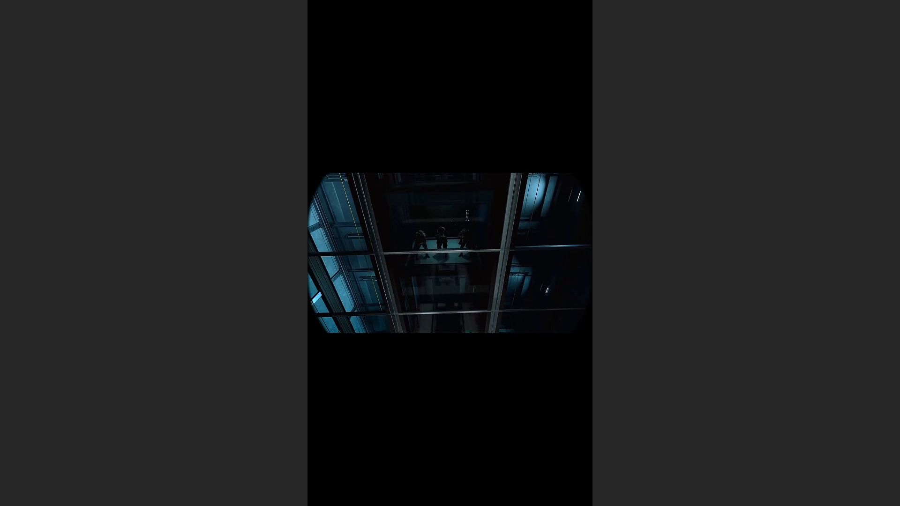
{"action": "left_click", "coordinate": [586, 402]}
{"action": "left_click", "coordinate": [608, 454]}
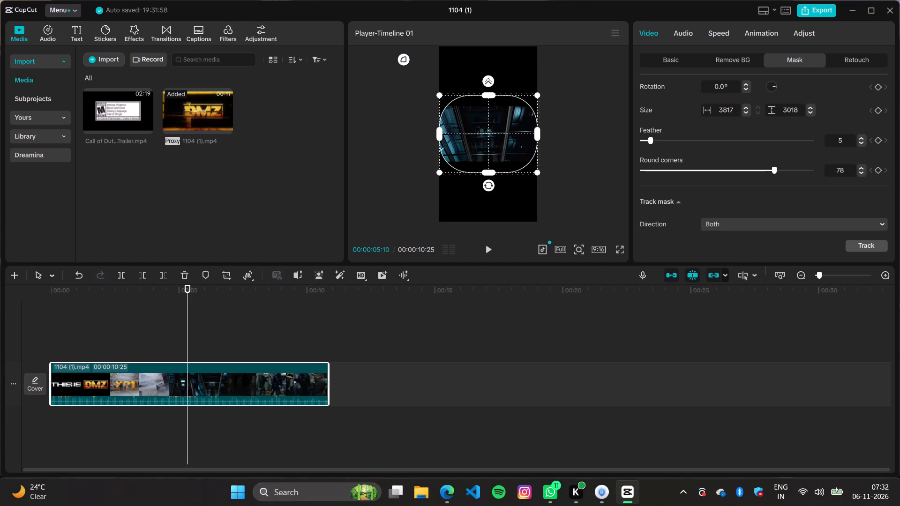
Reduce the rectangle mask's height to about 2397 so its rounded corners sit closer to the video frame.
{"action": "left_click_drag", "start_coordinate": [495, 94], "coordinate": [495, 103]}
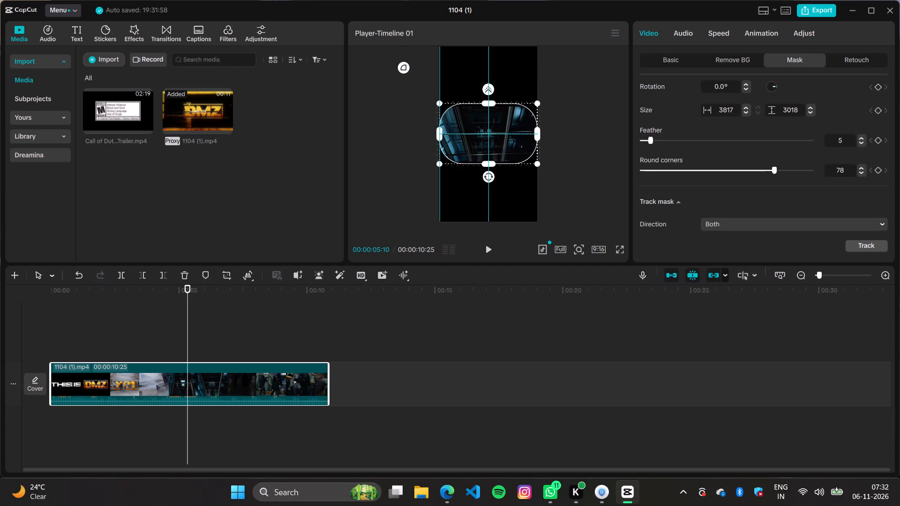
{"action": "left_click_drag", "start_coordinate": [495, 103], "coordinate": [495, 102]}
Play the clip in full-screen preview to check the resized mask's corners, and return to the editor.
{"action": "left_click", "coordinate": [619, 253]}
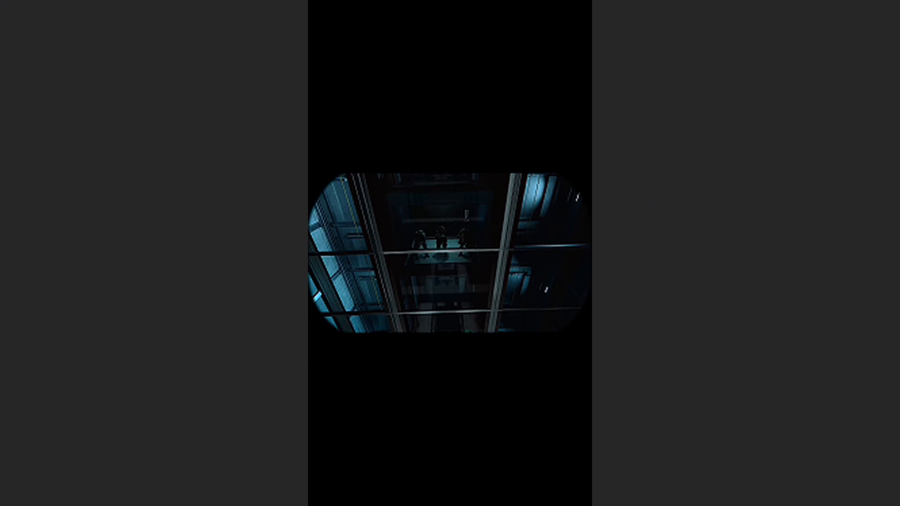
{"action": "key", "text": "space"}
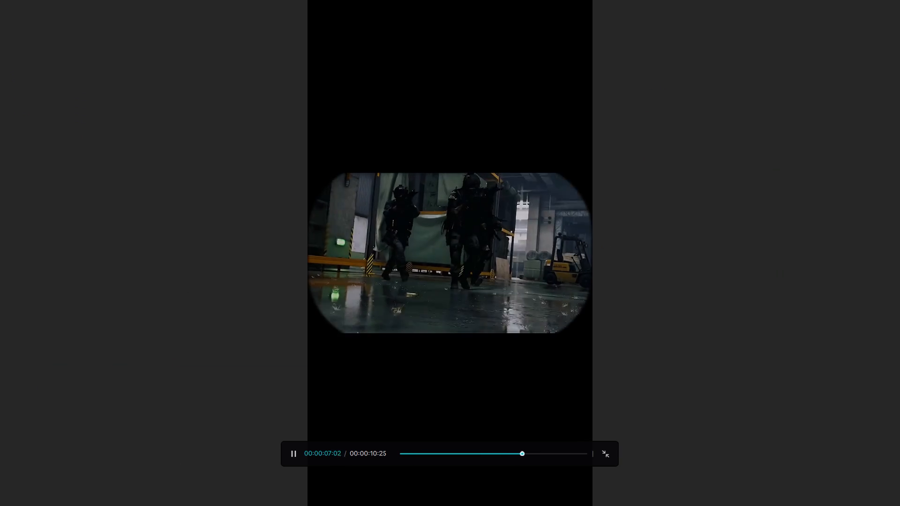
{"action": "key", "text": "space"}
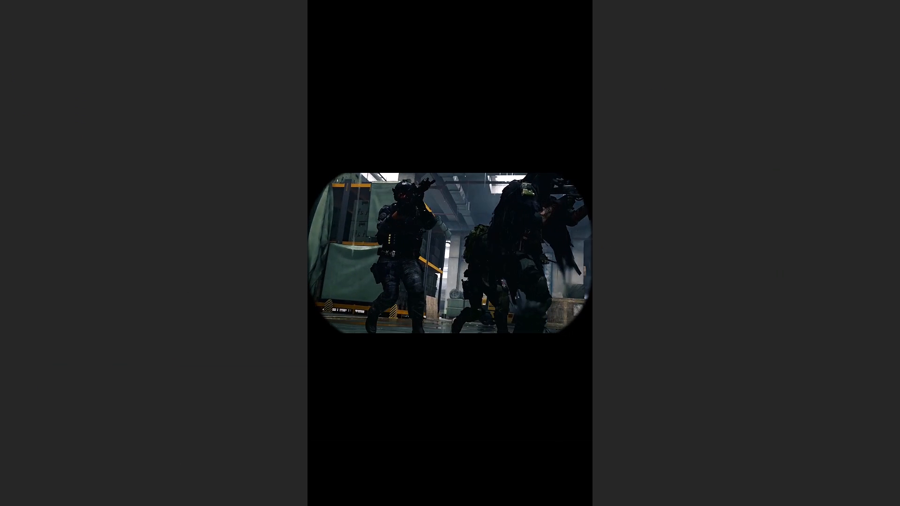
{"action": "left_click", "coordinate": [609, 418]}
{"action": "left_click", "coordinate": [610, 452]}
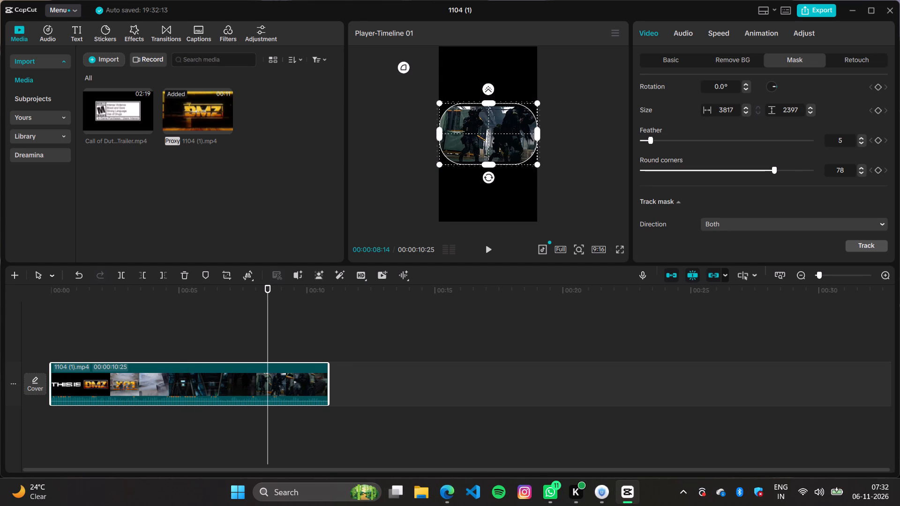
Add a default text layer at the start of the timeline and extend it to the end of the 1104 (1) clip.
{"action": "left_click_drag", "start_coordinate": [268, 335], "coordinate": [0, 336]}
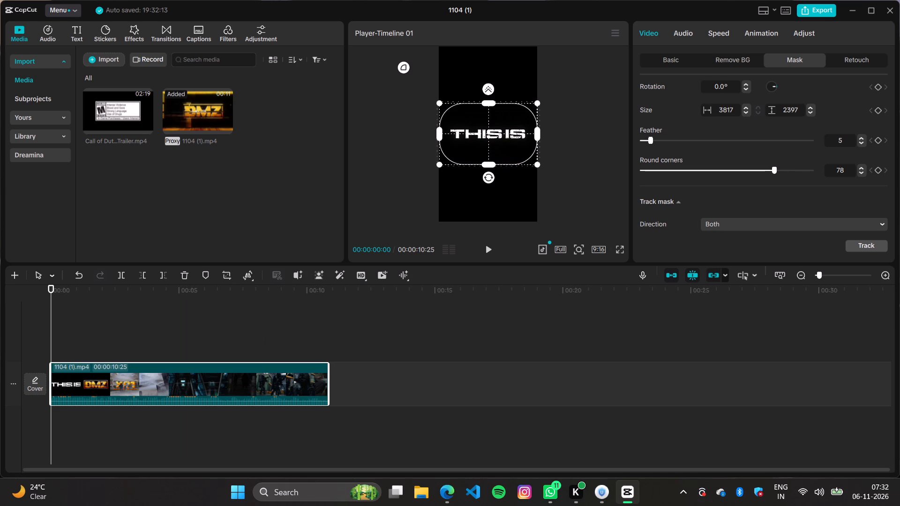
{"action": "left_click", "coordinate": [74, 33]}
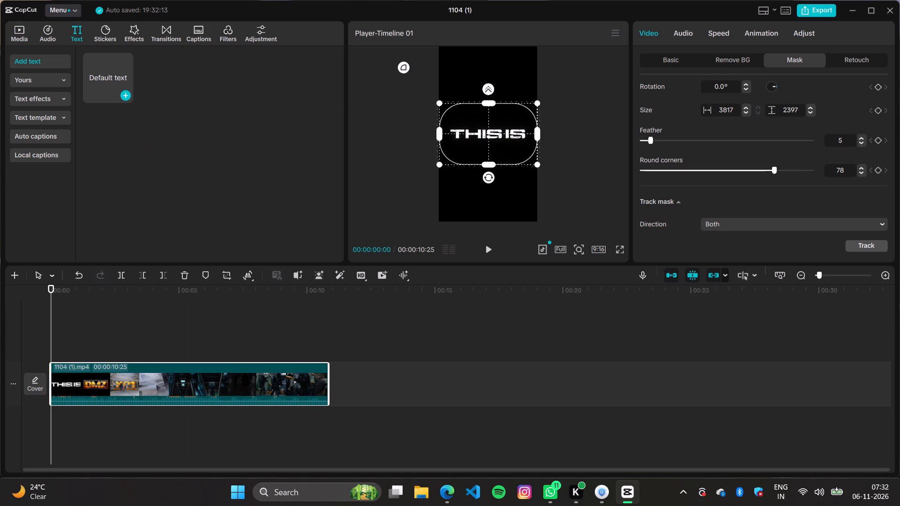
{"action": "left_click", "coordinate": [123, 96]}
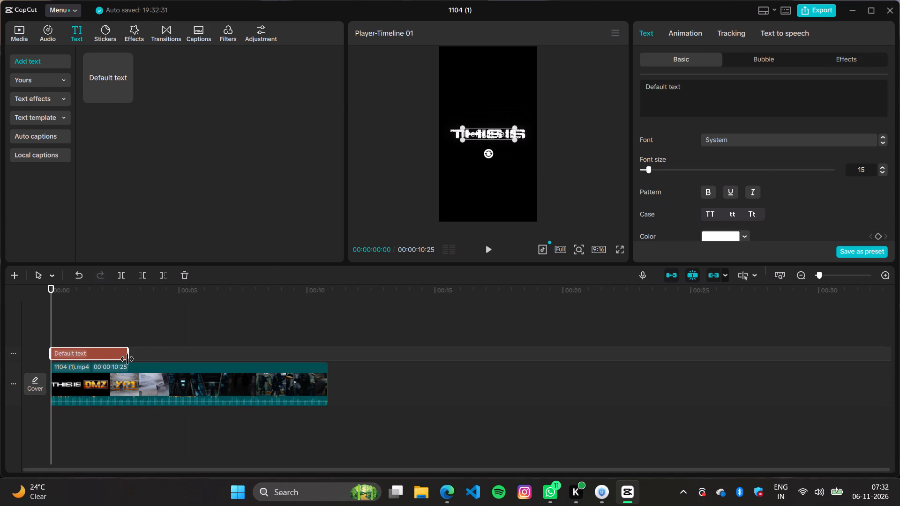
{"action": "left_click_drag", "start_coordinate": [128, 359], "coordinate": [327, 370]}
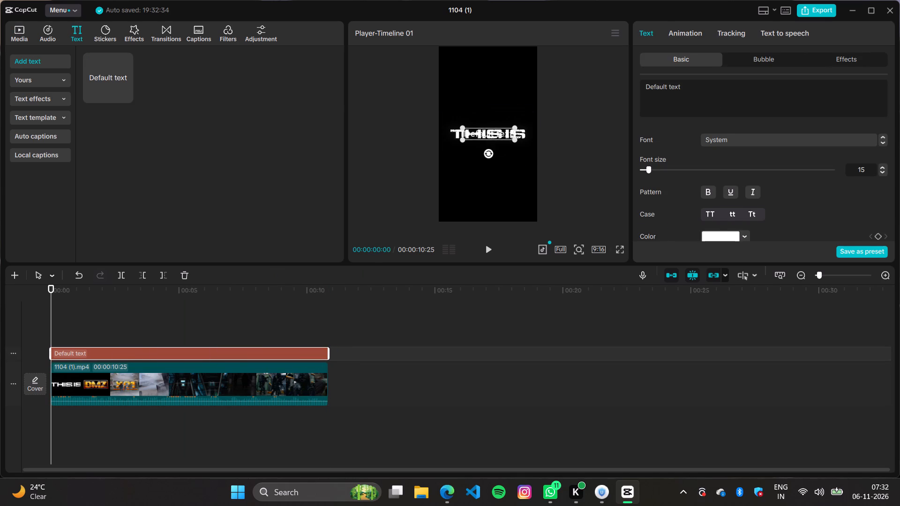
Clear the placeholder wording from the text layer, with the playhead at about 00:00:08:05 over the visible footage.
{"action": "left_click", "coordinate": [260, 318]}
{"action": "left_click", "coordinate": [197, 349]}
{"action": "left_click_drag", "start_coordinate": [686, 90], "coordinate": [662, 89]}
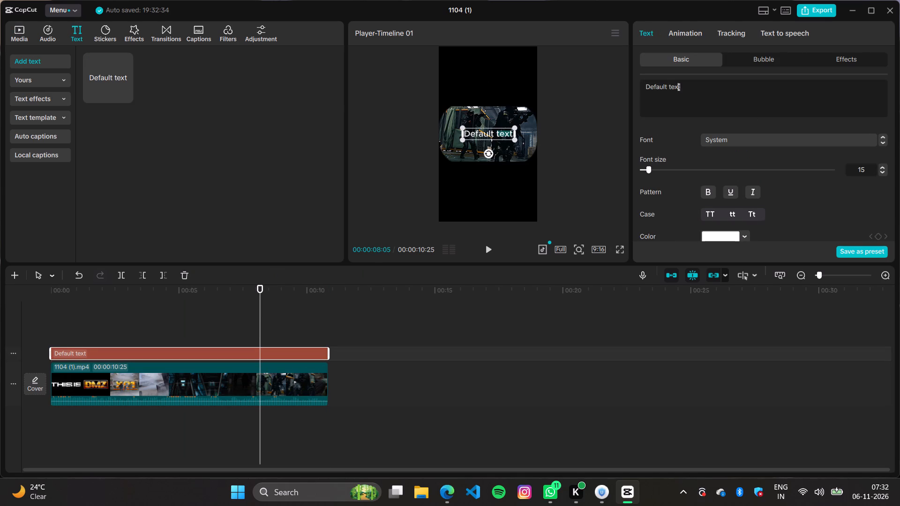
{"action": "left_click_drag", "start_coordinate": [662, 89], "coordinate": [632, 86]}
{"action": "key", "text": "BackSpace"}
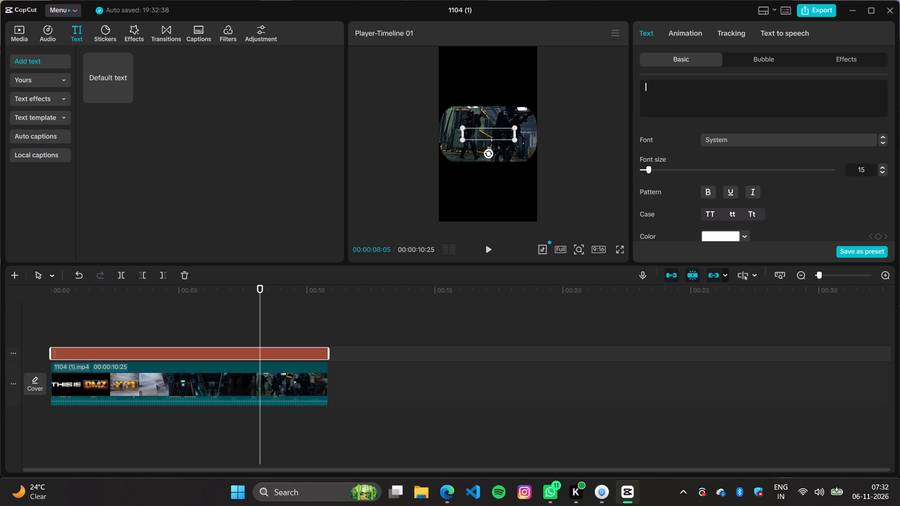
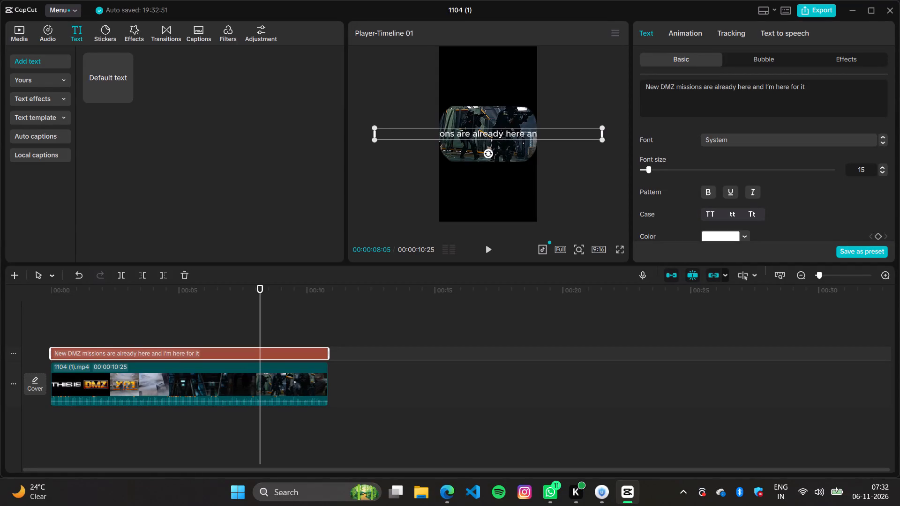
Change the caption text's font to СпортСанс.
{"action": "left_click", "coordinate": [373, 126]}
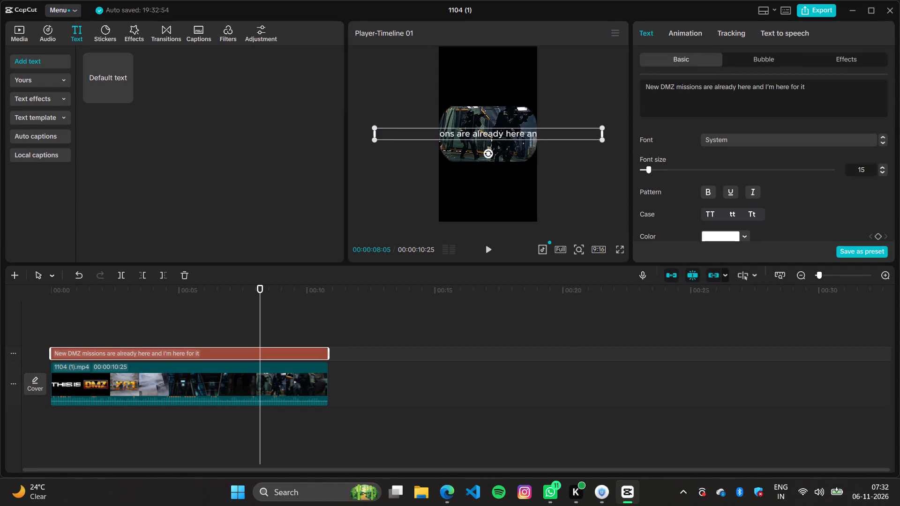
{"action": "left_click", "coordinate": [785, 138]}
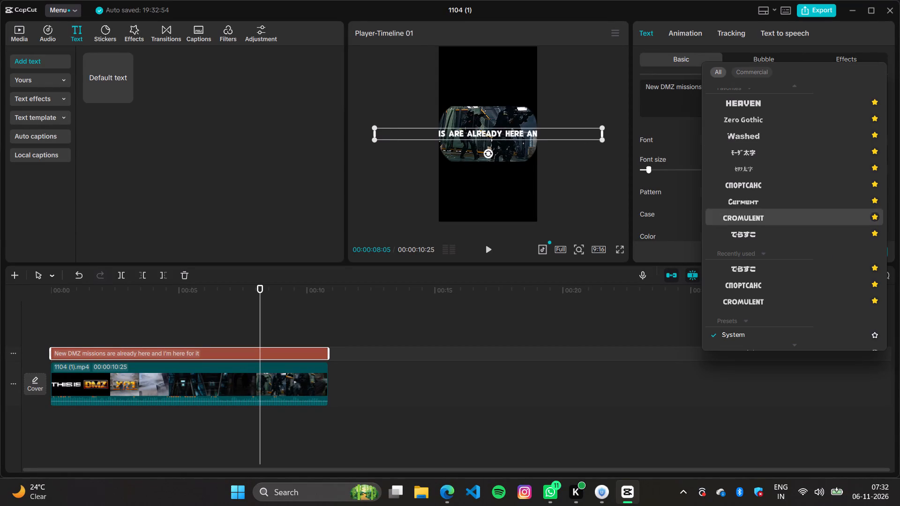
{"action": "left_click", "coordinate": [761, 182]}
Set the caption text's colour to black (000000).
{"action": "scroll", "coordinate": [736, 183], "scroll_direction": "down", "scroll_amount": 1}
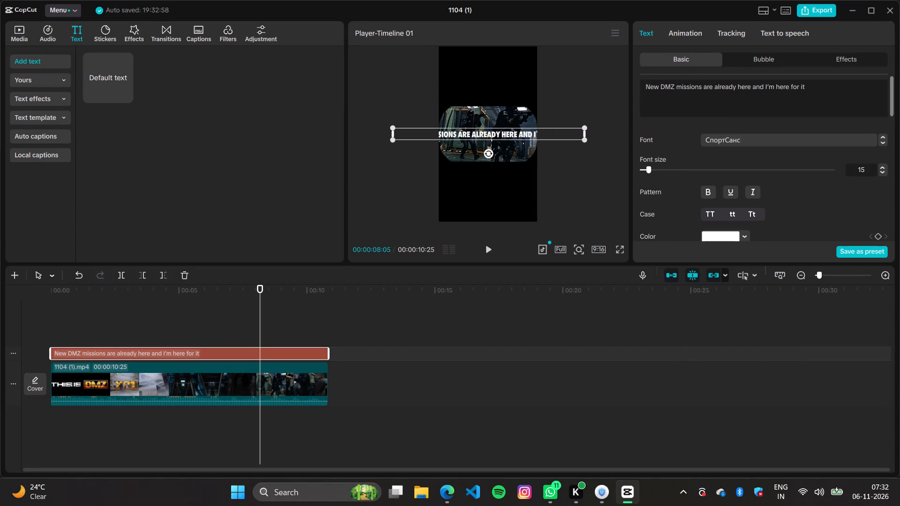
{"action": "left_click", "coordinate": [747, 194]}
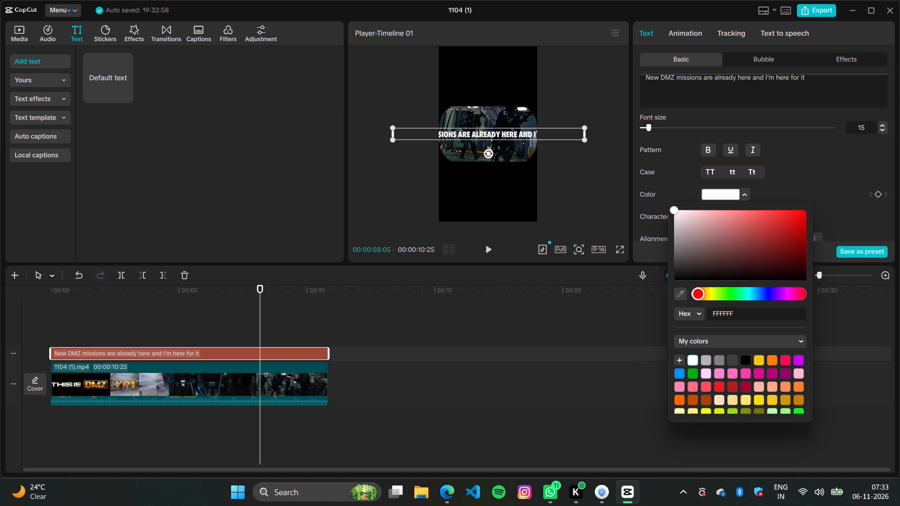
{"action": "left_click", "coordinate": [742, 359]}
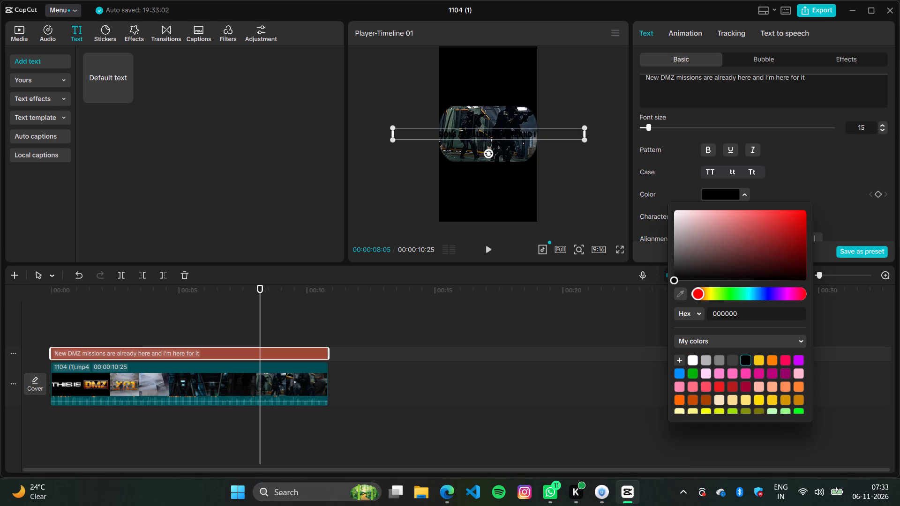
{"action": "left_click", "coordinate": [800, 164]}
Enable a background behind the caption text, using the second background style in white (FFFFFF).
{"action": "scroll", "coordinate": [772, 192], "scroll_direction": "down", "scroll_amount": 10}
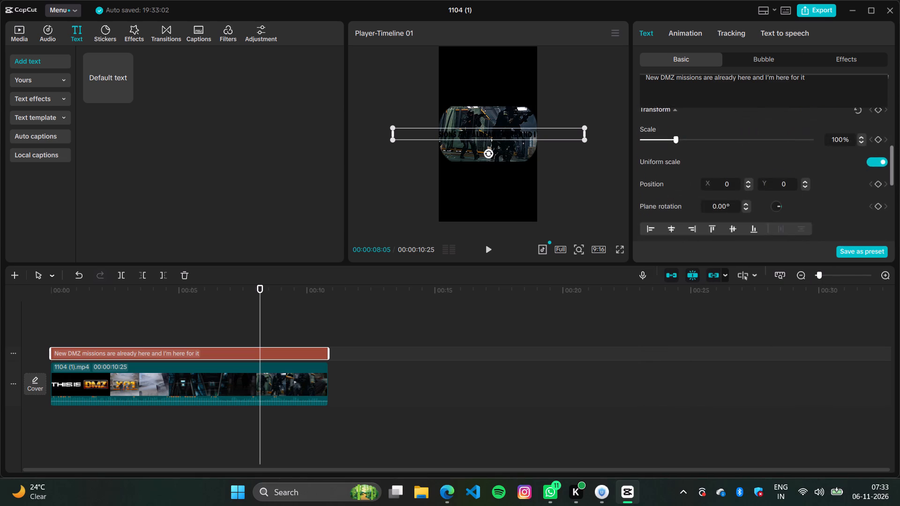
{"action": "scroll", "coordinate": [750, 174], "scroll_direction": "down", "scroll_amount": 3}
{"action": "scroll", "coordinate": [679, 183], "scroll_direction": "down", "scroll_amount": 1}
{"action": "left_click", "coordinate": [644, 145]}
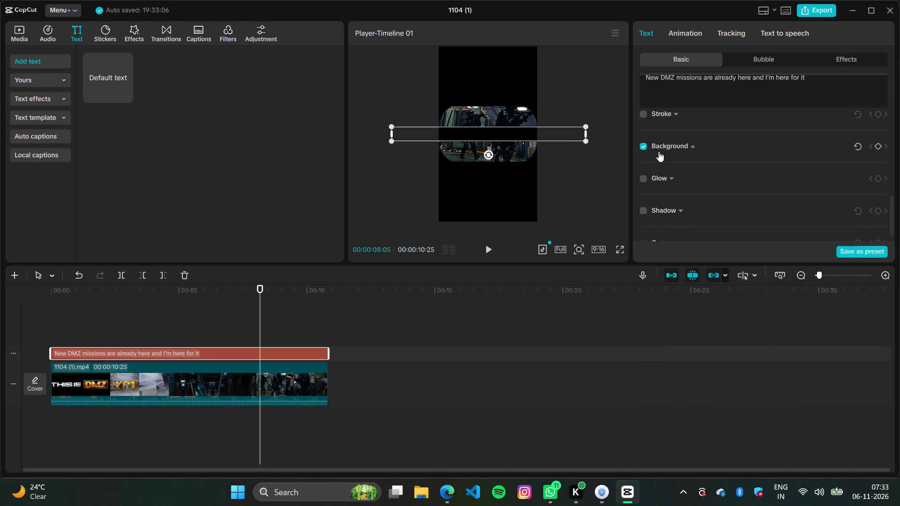
{"action": "left_click", "coordinate": [698, 192]}
{"action": "left_click", "coordinate": [726, 220]}
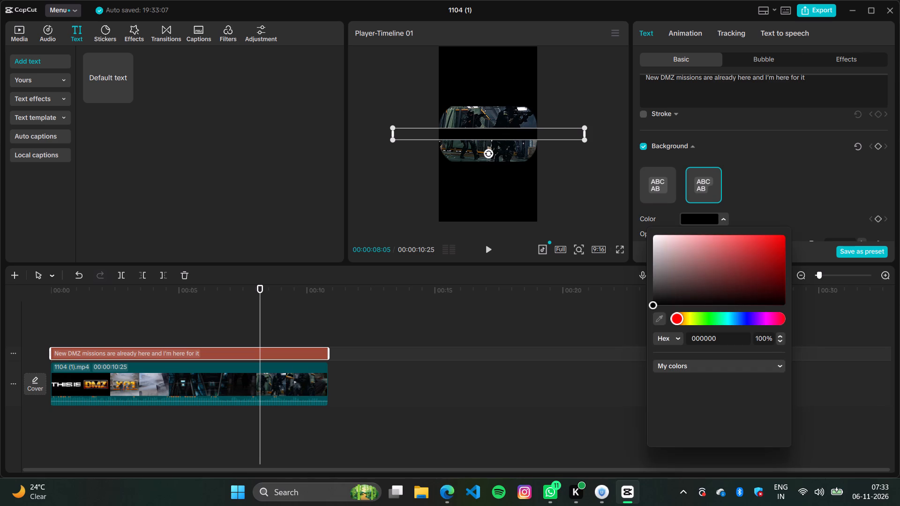
{"action": "left_click", "coordinate": [669, 384]}
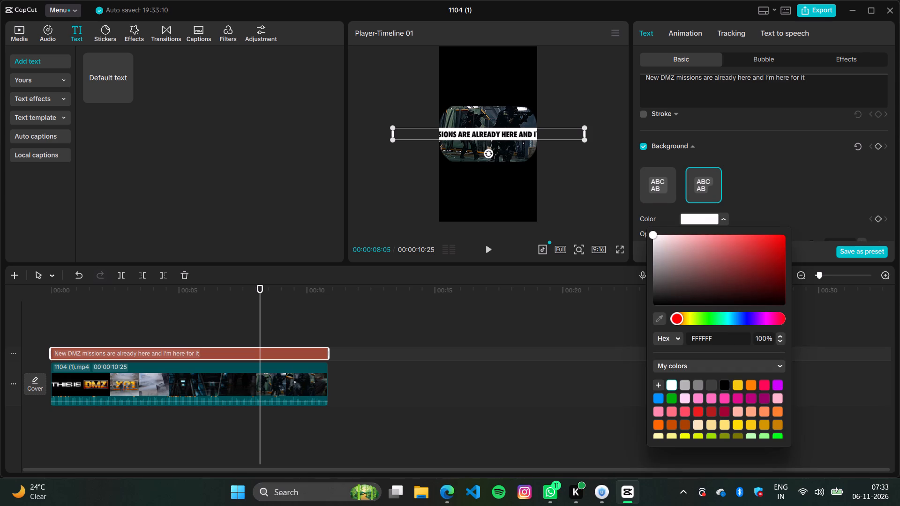
{"action": "left_click", "coordinate": [757, 163]}
Scale the caption down in the preview until its single line fits the width of the vertical frame.
{"action": "left_click_drag", "start_coordinate": [389, 127], "coordinate": [467, 133]}
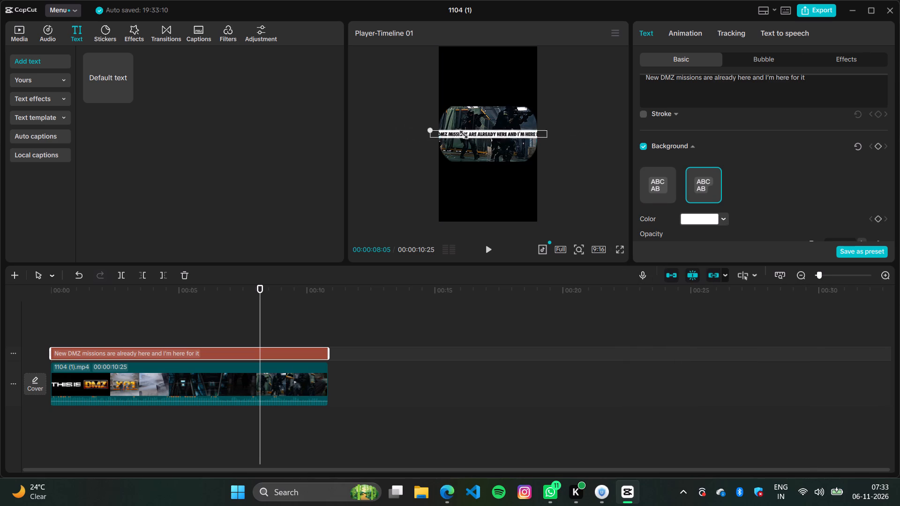
{"action": "left_click_drag", "start_coordinate": [467, 133], "coordinate": [484, 136]}
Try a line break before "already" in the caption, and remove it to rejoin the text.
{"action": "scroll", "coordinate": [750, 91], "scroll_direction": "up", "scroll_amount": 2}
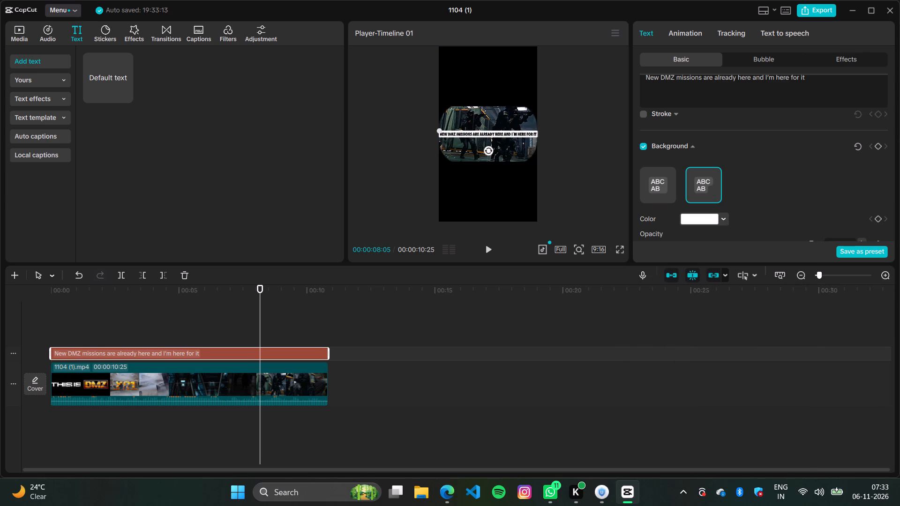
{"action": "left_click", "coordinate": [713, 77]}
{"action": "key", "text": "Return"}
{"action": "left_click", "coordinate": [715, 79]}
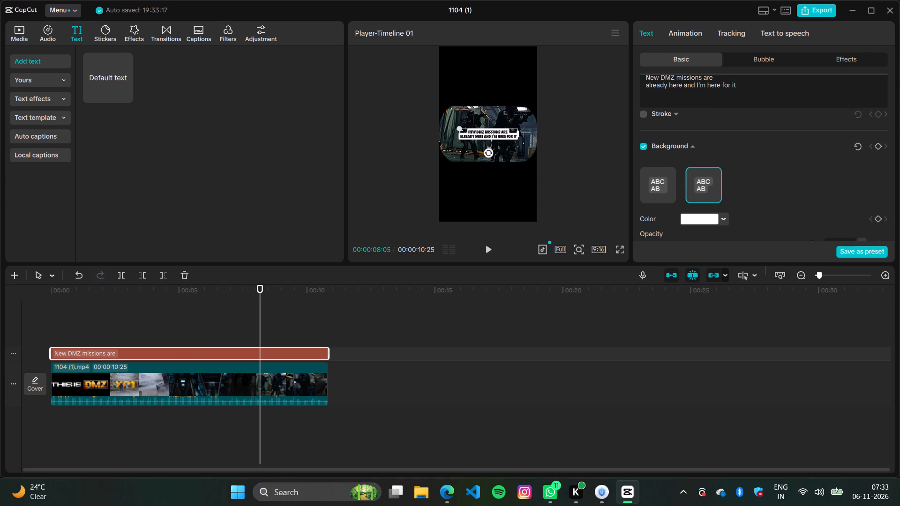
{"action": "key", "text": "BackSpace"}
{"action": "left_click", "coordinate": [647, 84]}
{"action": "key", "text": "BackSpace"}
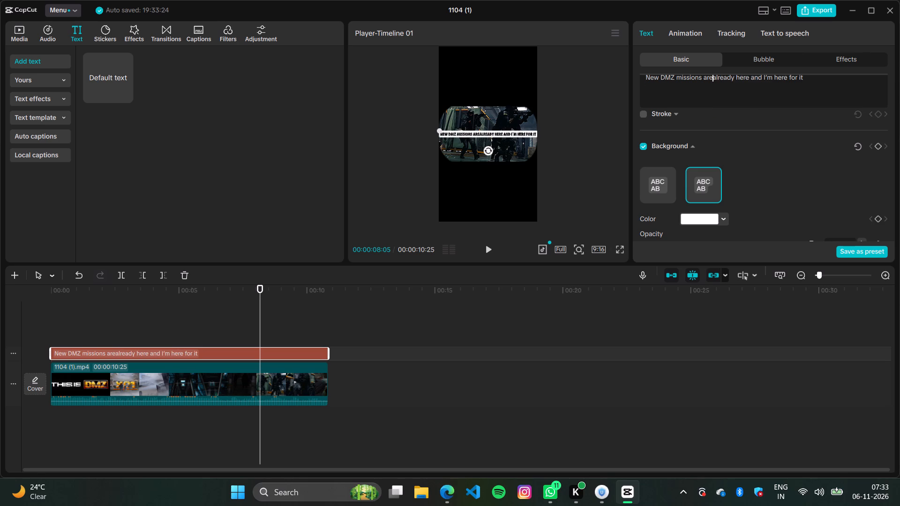
Split the caption into two correctly spaced lines, "New DMZ missions are already" and "here and I'm here for it".
{"action": "left_click", "coordinate": [735, 76]}
{"action": "key", "text": "Return"}
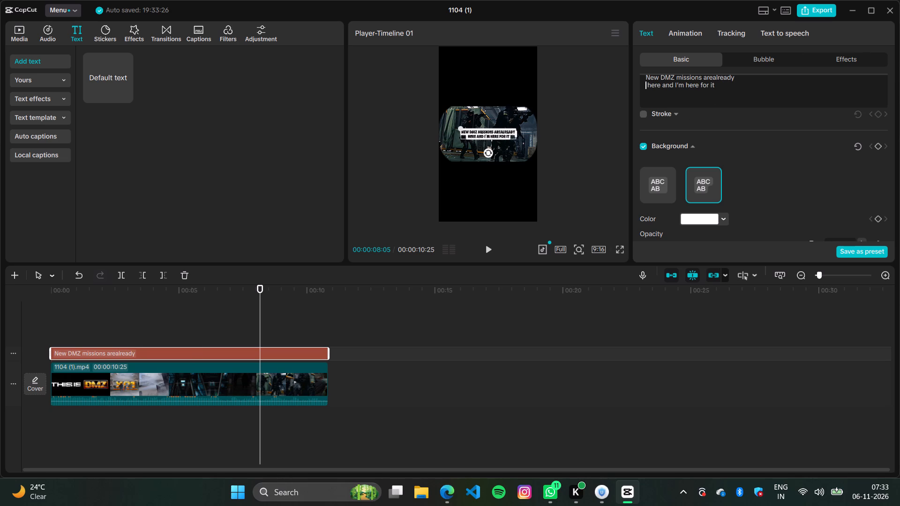
{"action": "left_click_drag", "start_coordinate": [711, 77], "coordinate": [714, 88]}
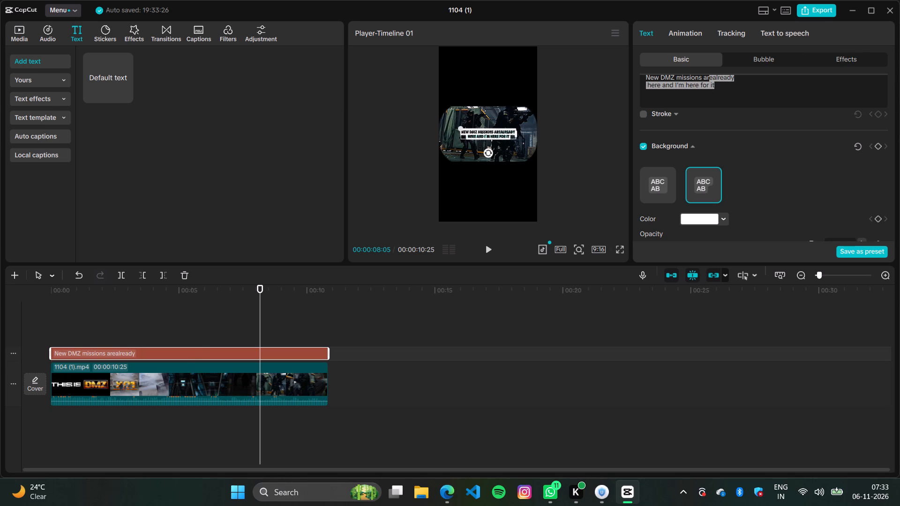
{"action": "left_click", "coordinate": [713, 76]}
{"action": "key", "text": "space"}
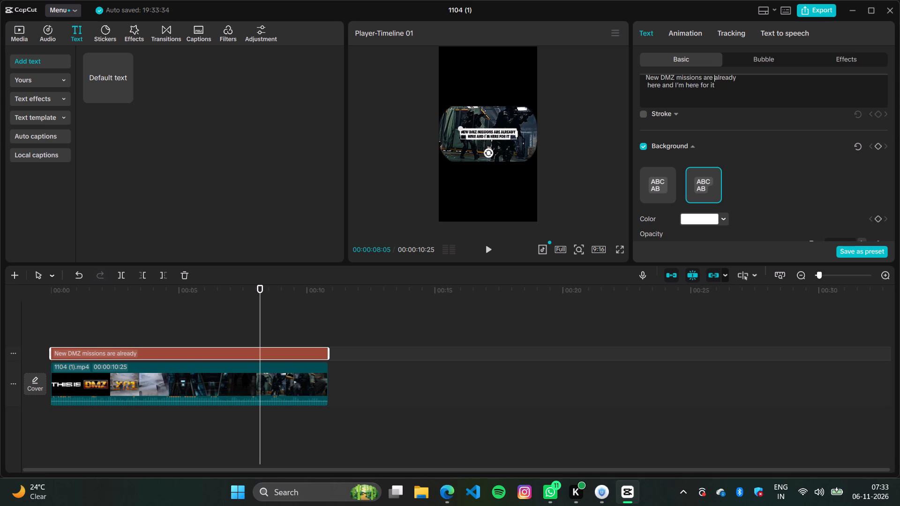
{"action": "left_click", "coordinate": [646, 84]}
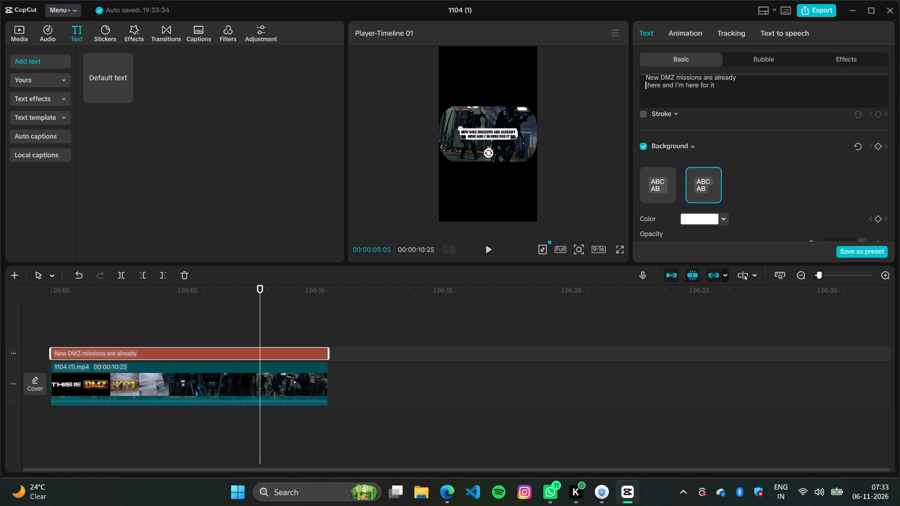
{"action": "left_click", "coordinate": [648, 90]}
{"action": "left_click", "coordinate": [649, 86]}
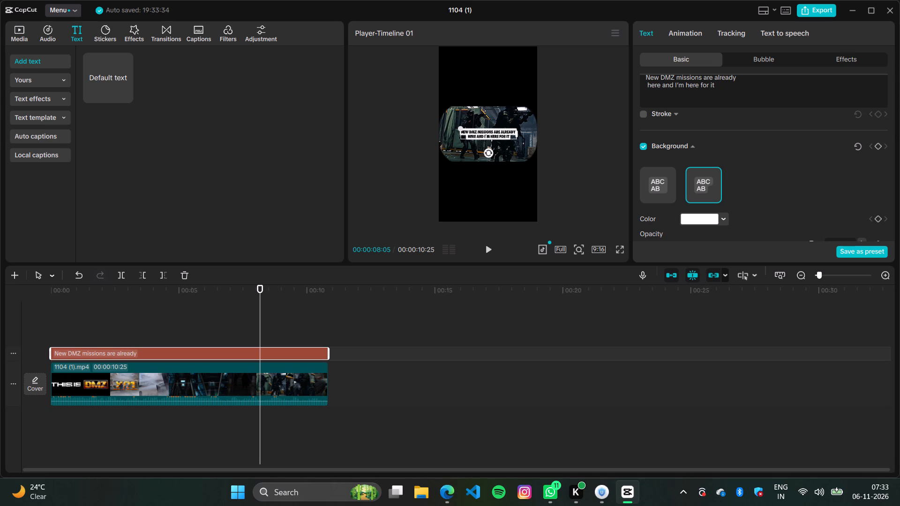
{"action": "left_click", "coordinate": [649, 84]}
{"action": "key", "text": "BackSpace"}
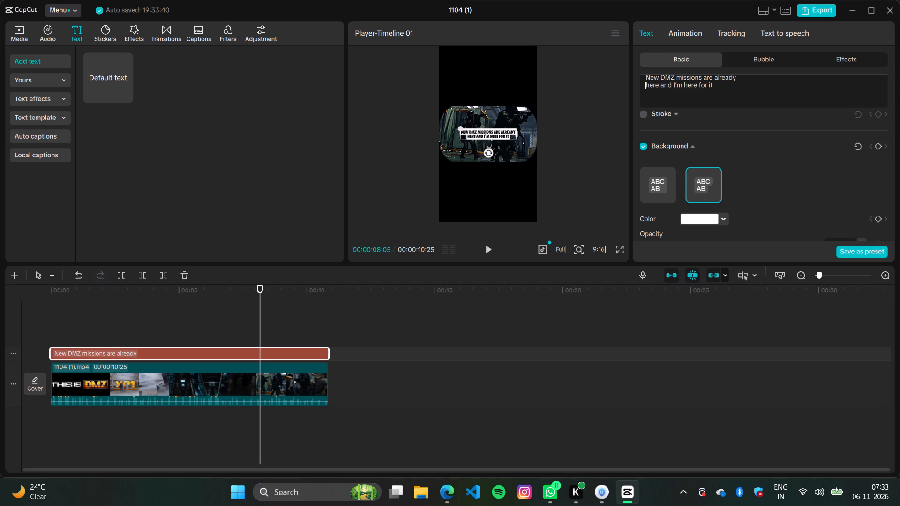
Position the two-line caption centred along the video's top edge and enlarge it to about three quarters of the frame's width.
{"action": "left_click_drag", "start_coordinate": [483, 134], "coordinate": [483, 103]}
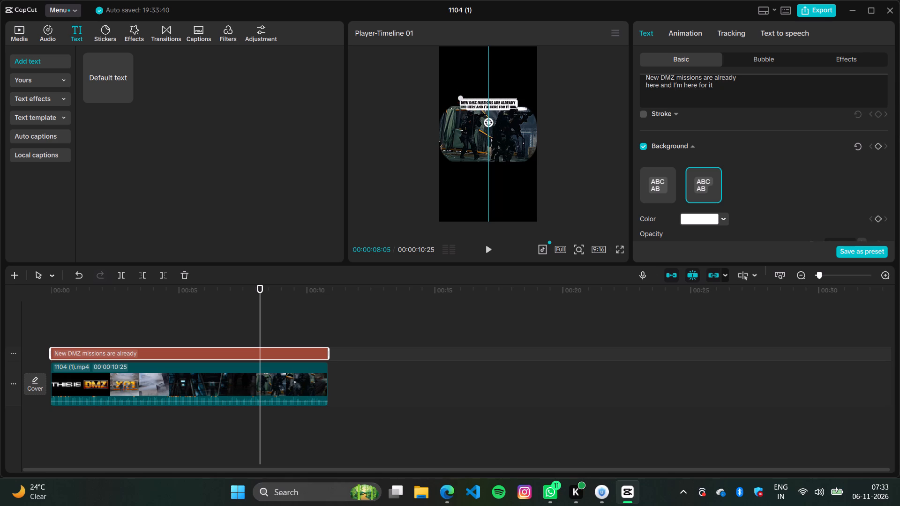
{"action": "left_click_drag", "start_coordinate": [483, 103], "coordinate": [483, 97]}
{"action": "left_click_drag", "start_coordinate": [459, 90], "coordinate": [436, 90]}
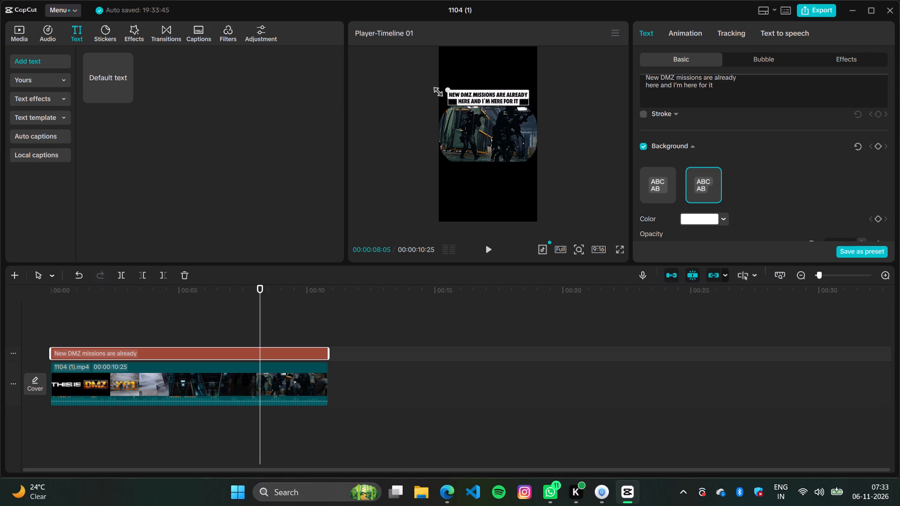
{"action": "left_click_drag", "start_coordinate": [436, 90], "coordinate": [441, 95]}
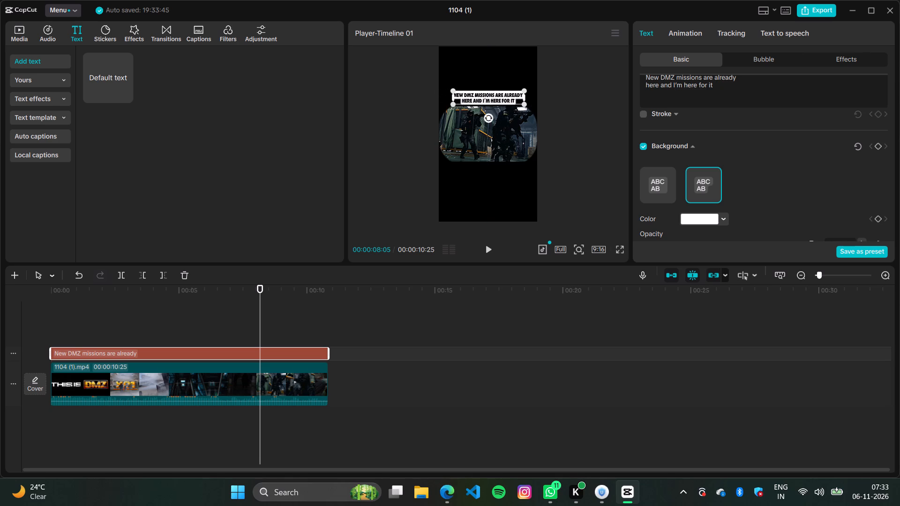
{"action": "left_click_drag", "start_coordinate": [484, 98], "coordinate": [484, 91]}
{"action": "left_click", "coordinate": [485, 94]}
{"action": "left_click", "coordinate": [486, 101]}
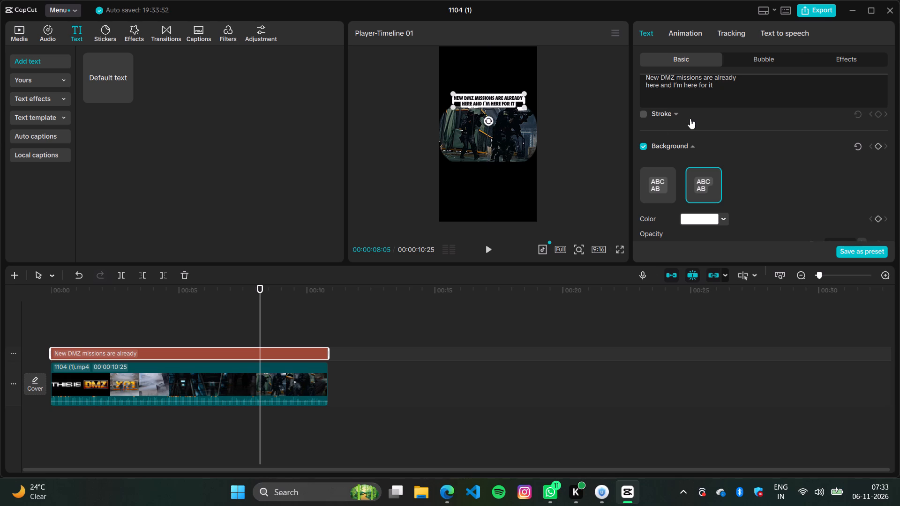
Place the text cursor at the end of the caption's second line, after "for it".
{"action": "left_click", "coordinate": [730, 86]}
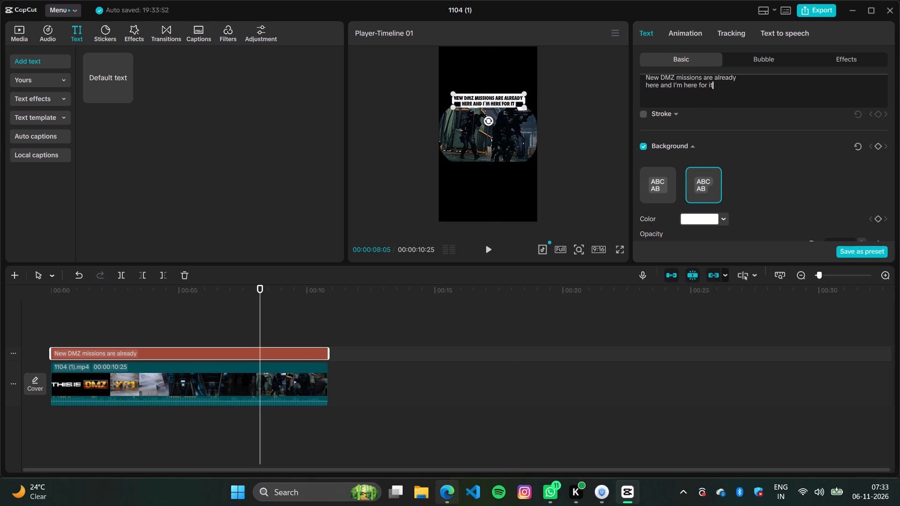
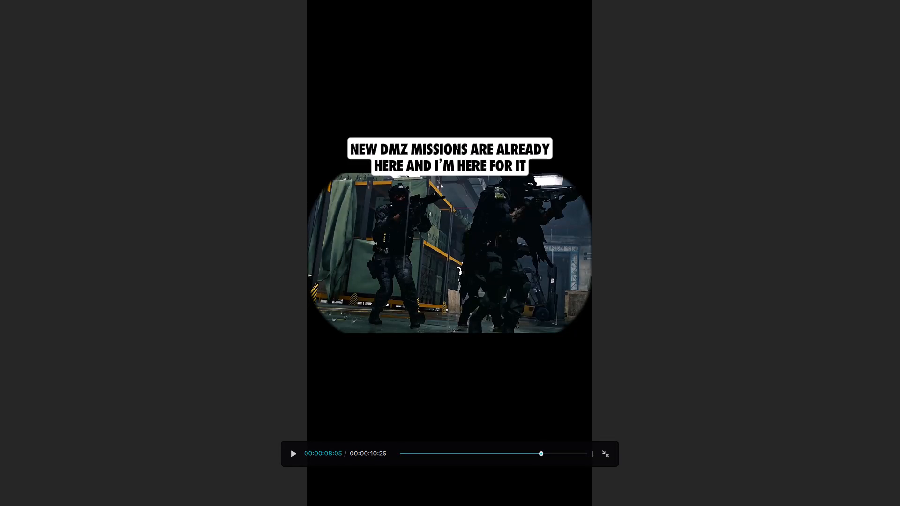
Close the full-screen preview of the captioned video and return to the editing workspace.
{"action": "left_click", "coordinate": [605, 452]}
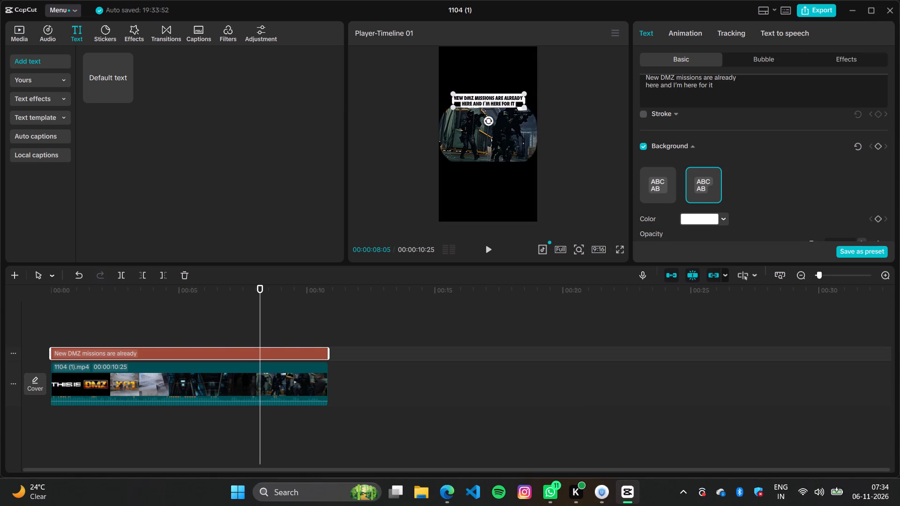
Add two dots after "here for it" at the end of the caption text.
{"action": "left_click", "coordinate": [713, 82]}
{"action": "left_click", "coordinate": [713, 89]}
{"action": "type", "text": ".."}
{"action": "scroll", "coordinate": [767, 180], "scroll_direction": "down", "scroll_amount": 15}
{"action": "scroll", "coordinate": [764, 180], "scroll_direction": "up", "scroll_amount": 6}
{"action": "scroll", "coordinate": [716, 196], "scroll_direction": "up", "scroll_amount": 6}
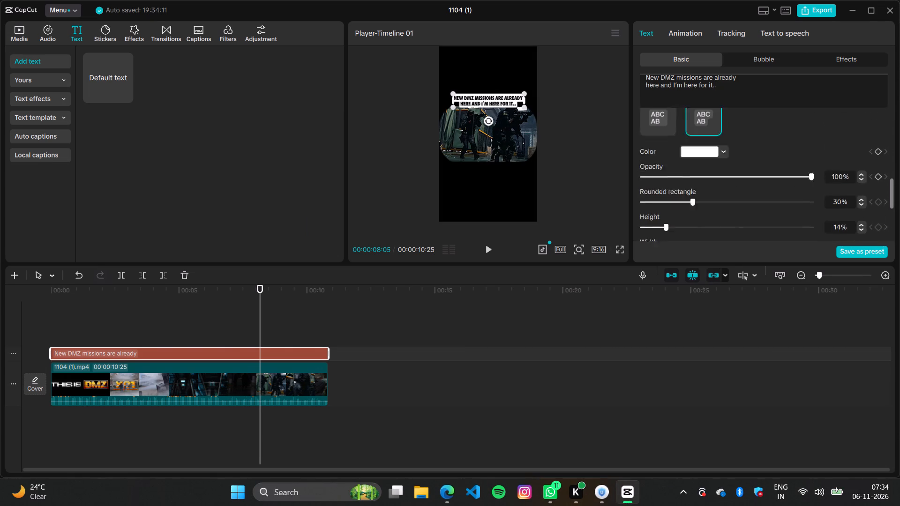
Export the finished captioned clip to the computer and dismiss the sharing options without sharing it.
{"action": "left_click", "coordinate": [249, 336]}
{"action": "left_click_drag", "start_coordinate": [251, 328], "coordinate": [209, 328]}
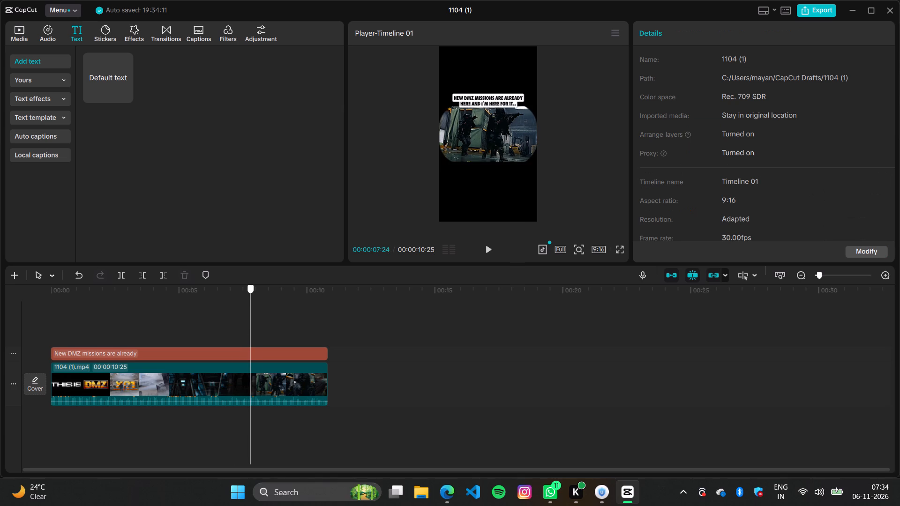
{"action": "left_click_drag", "start_coordinate": [209, 328], "coordinate": [339, 377]}
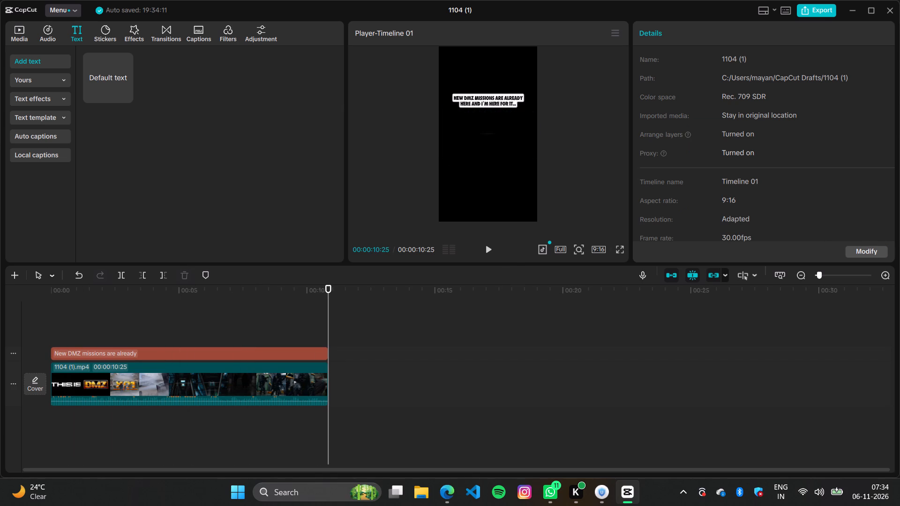
{"action": "left_click", "coordinate": [809, 10]}
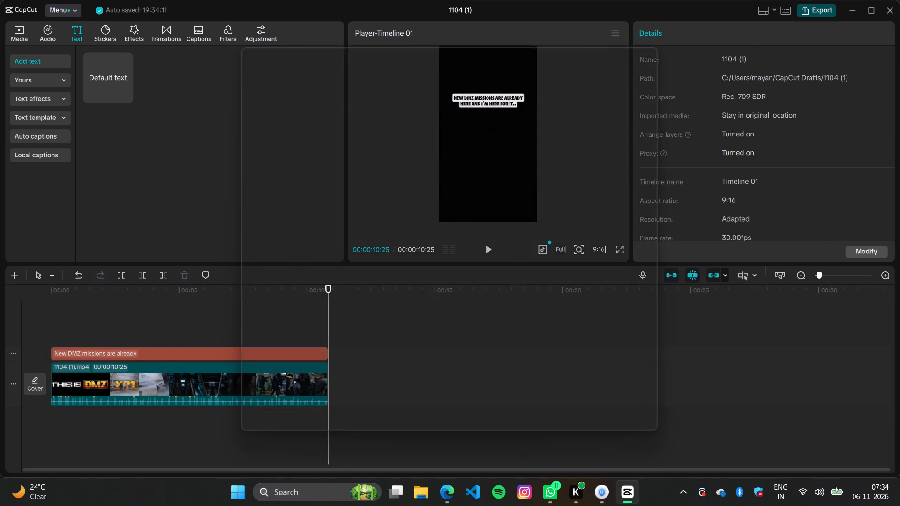
{"action": "left_click", "coordinate": [583, 416]}
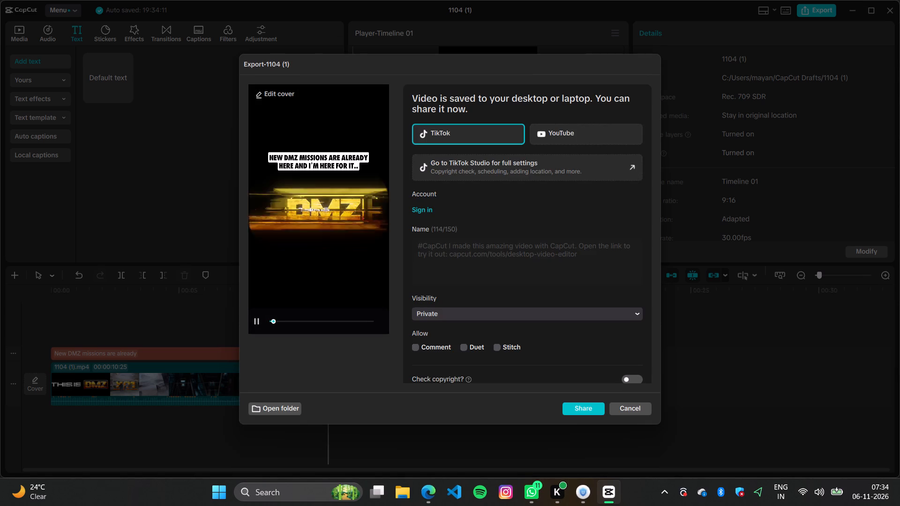
{"action": "left_click", "coordinate": [624, 407]}
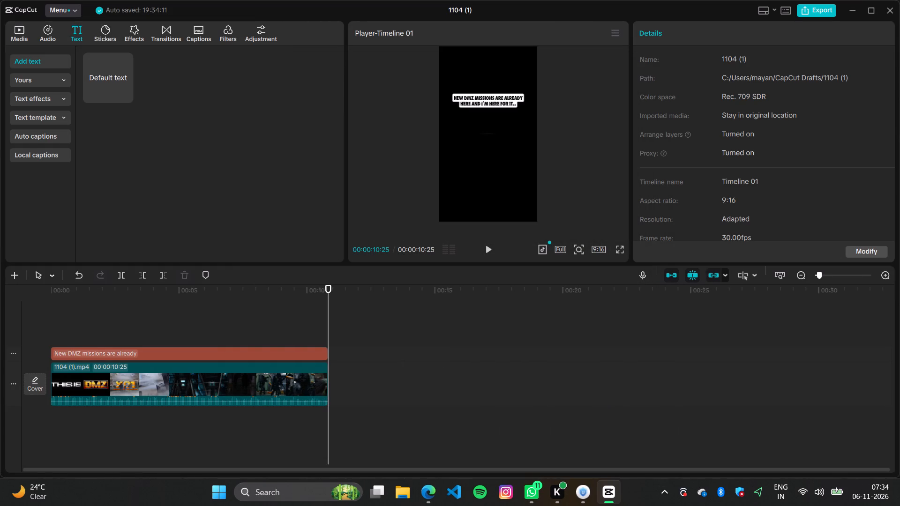
Copy the attributes of the masked clip 1104 (1).mp4.
{"action": "left_click_drag", "start_coordinate": [326, 322], "coordinate": [34, 343]}
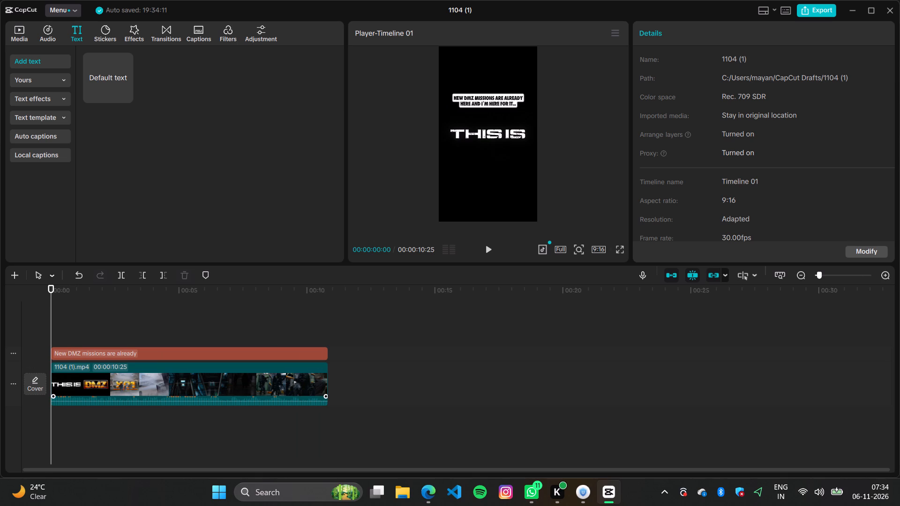
{"action": "right_click", "coordinate": [232, 382]}
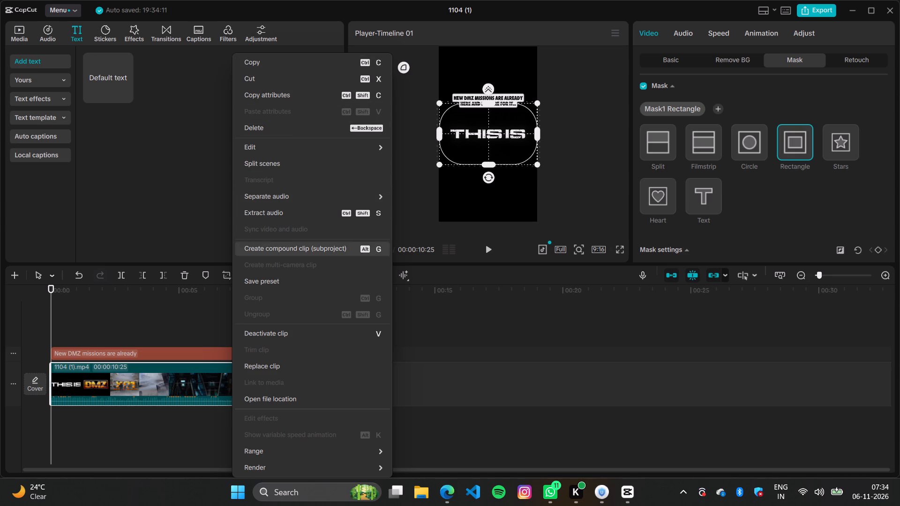
{"action": "left_click", "coordinate": [305, 95]}
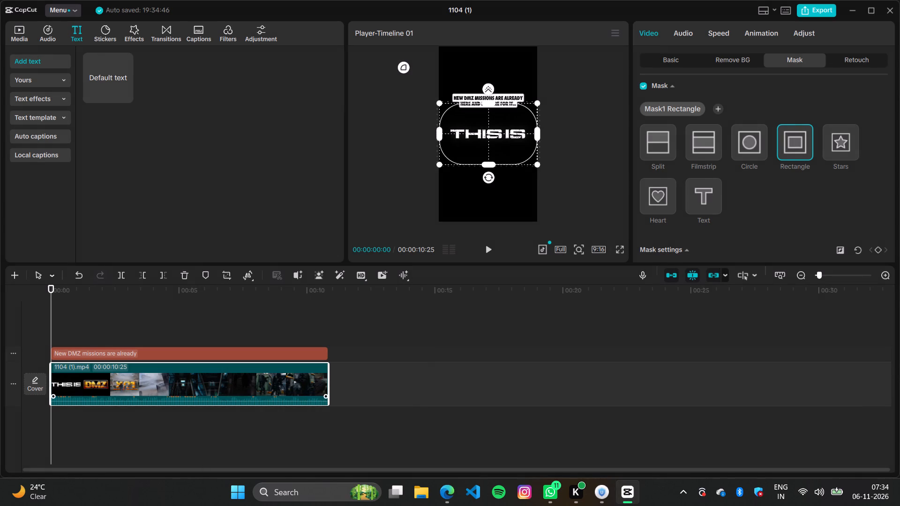
Delete the clip 1104 (1).mp4 from the timeline, keeping the caption.
{"action": "left_click", "coordinate": [261, 350]}
{"action": "left_click_drag", "start_coordinate": [261, 350], "coordinate": [581, 356]}
{"action": "left_click", "coordinate": [290, 372]}
{"action": "key", "text": "BackSpace"}
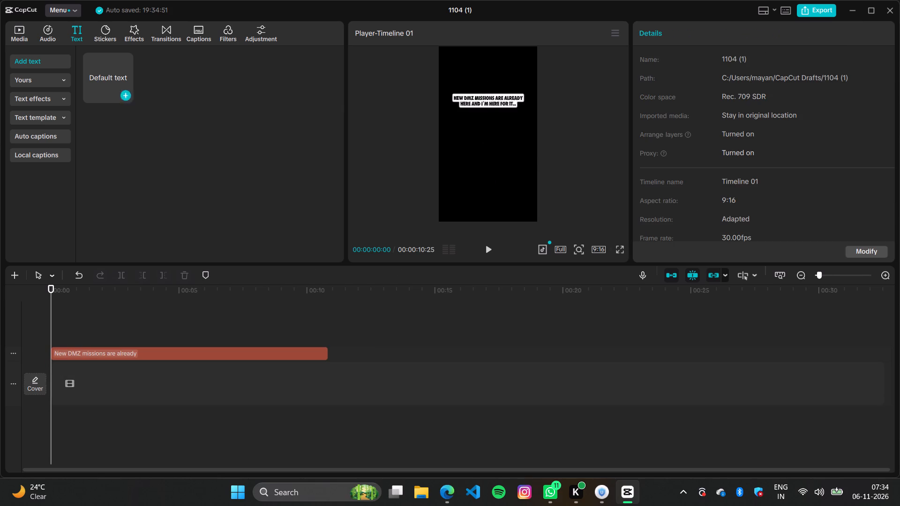
Add the Call of Duty Modern Warfare 4 Season 1 Launch Trailer to the main video track.
{"action": "left_click", "coordinate": [21, 31]}
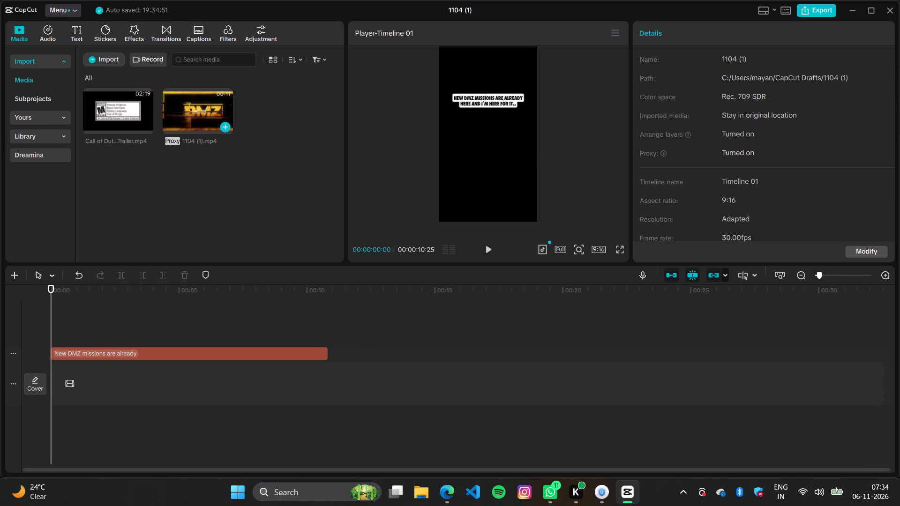
{"action": "left_click", "coordinate": [145, 127]}
Skim and play through the trailer to examine where the footage after the DMZ title begins.
{"action": "left_click", "coordinate": [434, 318]}
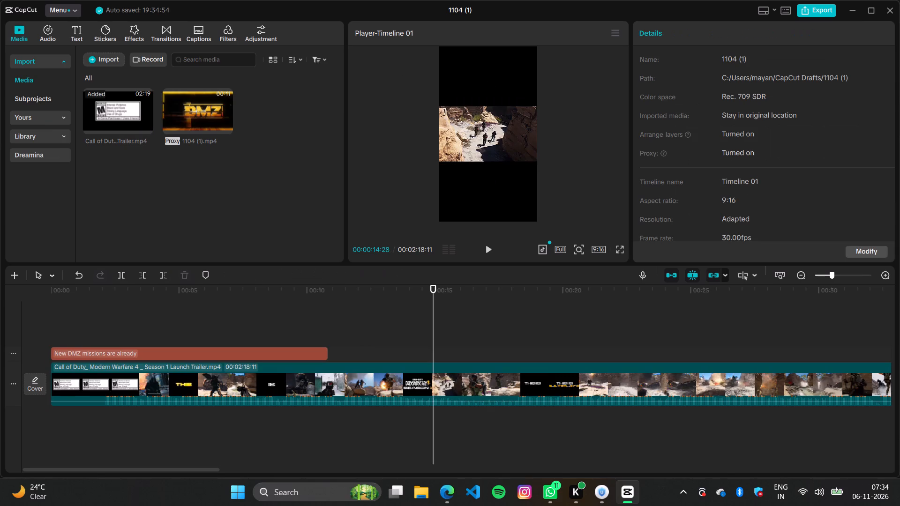
{"action": "left_click_drag", "start_coordinate": [433, 325], "coordinate": [899, 352]}
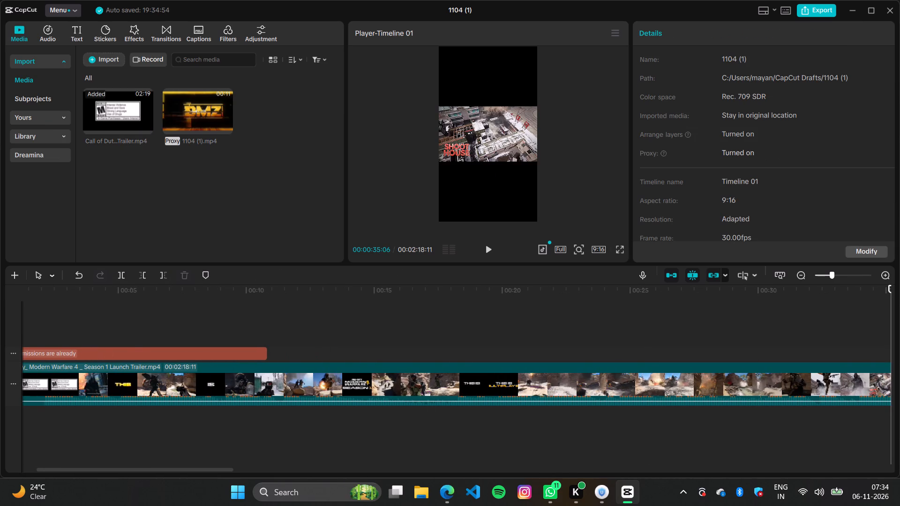
{"action": "scroll", "coordinate": [642, 400], "scroll_direction": "down", "scroll_amount": 5, "text": "ctrl"}
{"action": "scroll", "coordinate": [532, 393], "scroll_direction": "down", "scroll_amount": 8, "text": "ctrl"}
{"action": "scroll", "coordinate": [531, 336], "scroll_direction": "down", "scroll_amount": 3, "text": "ctrl"}
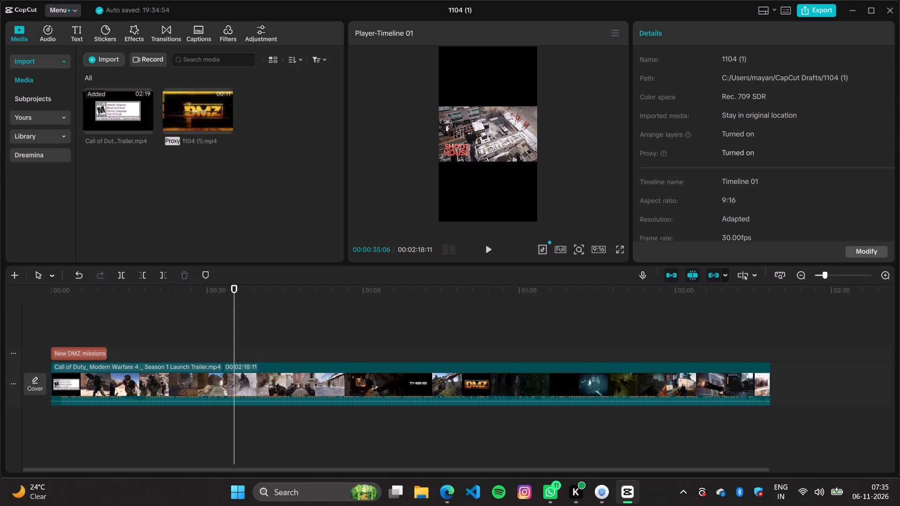
{"action": "left_click", "coordinate": [303, 323]}
{"action": "left_click", "coordinate": [360, 321]}
{"action": "left_click", "coordinate": [427, 323]}
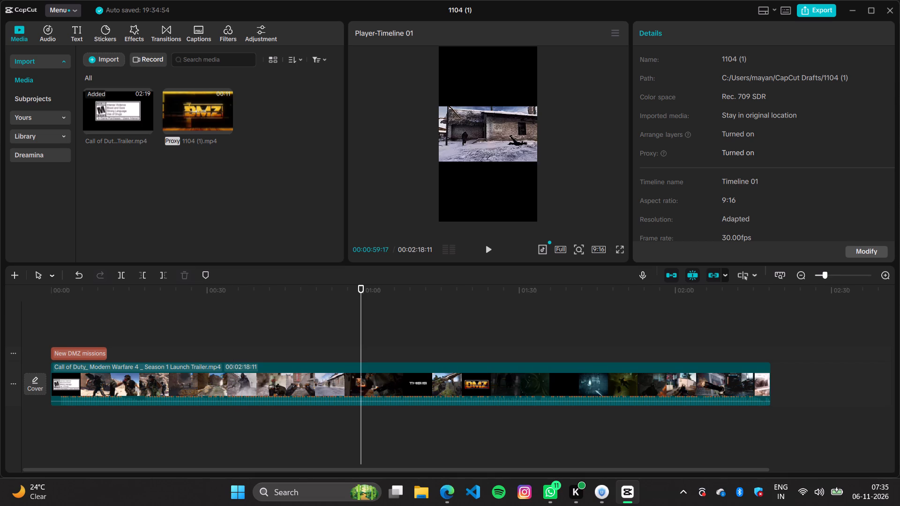
{"action": "left_click", "coordinate": [470, 327]}
{"action": "left_click", "coordinate": [484, 327]}
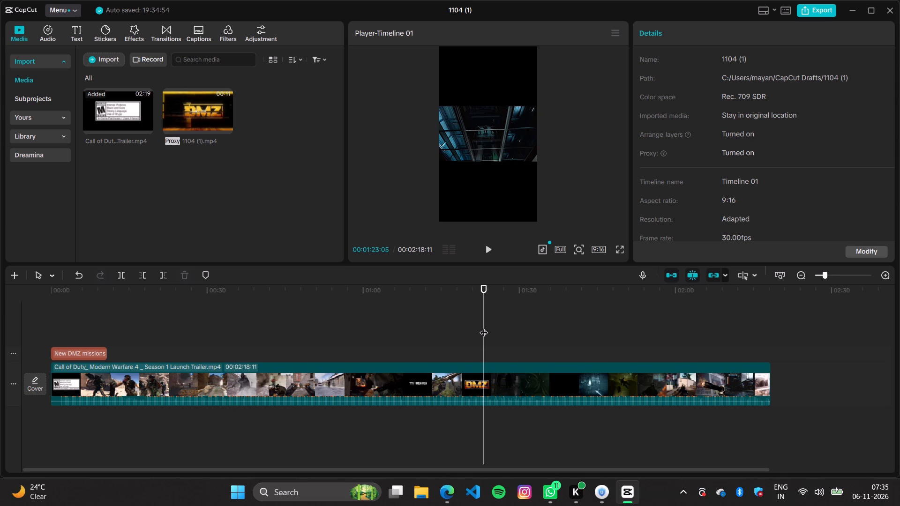
{"action": "key", "text": "space"}
{"action": "left_click", "coordinate": [516, 329]}
{"action": "left_click", "coordinate": [569, 340]}
{"action": "key", "text": "space"}
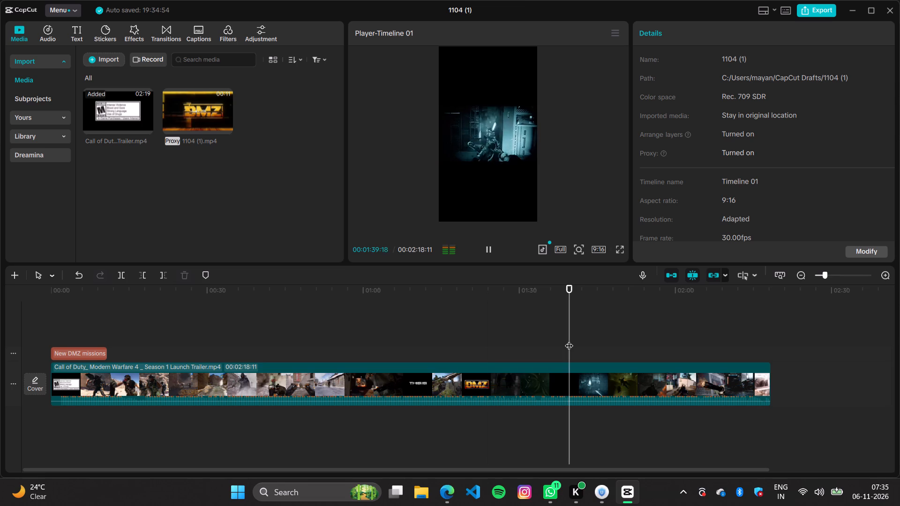
{"action": "left_click", "coordinate": [544, 333]}
{"action": "left_click", "coordinate": [524, 332]}
{"action": "left_click", "coordinate": [511, 332]}
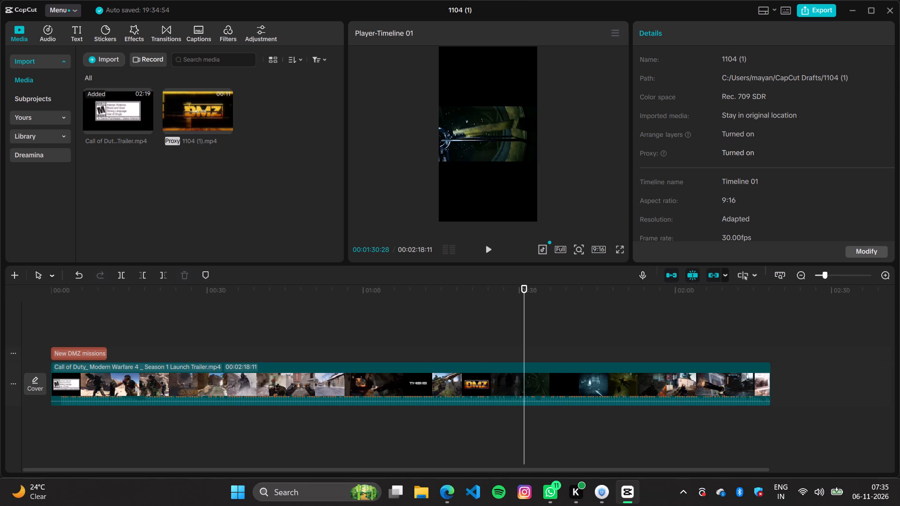
{"action": "left_click", "coordinate": [491, 331]}
{"action": "key", "text": "space"}
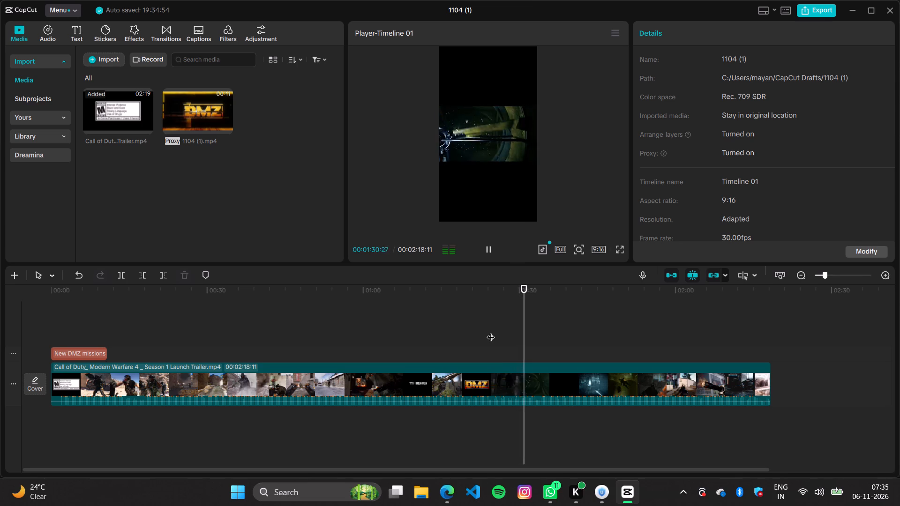
{"action": "key", "text": "space"}
{"action": "left_click", "coordinate": [498, 331]}
{"action": "key", "text": "space"}
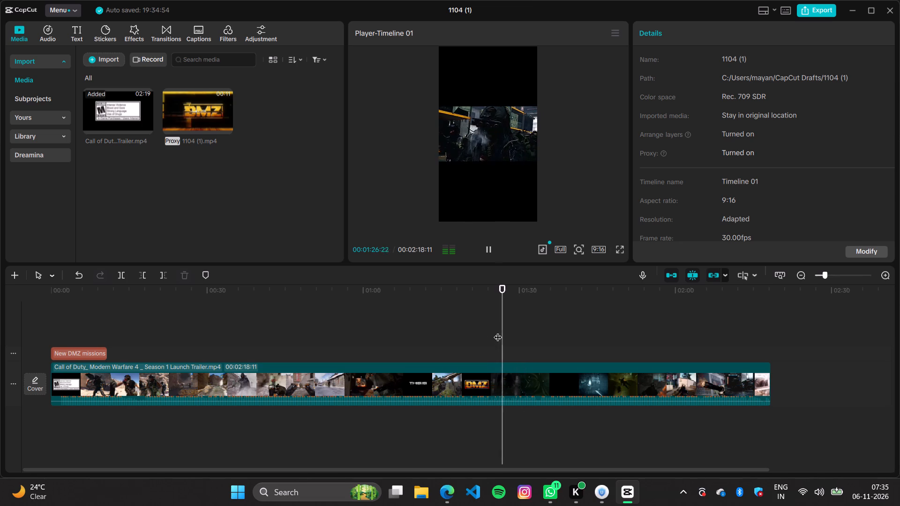
{"action": "key", "text": "space"}
Split the trailer at 00:01:24:13, where the footage fades in after the DMZ title.
{"action": "left_click_drag", "start_coordinate": [507, 335], "coordinate": [489, 335]}
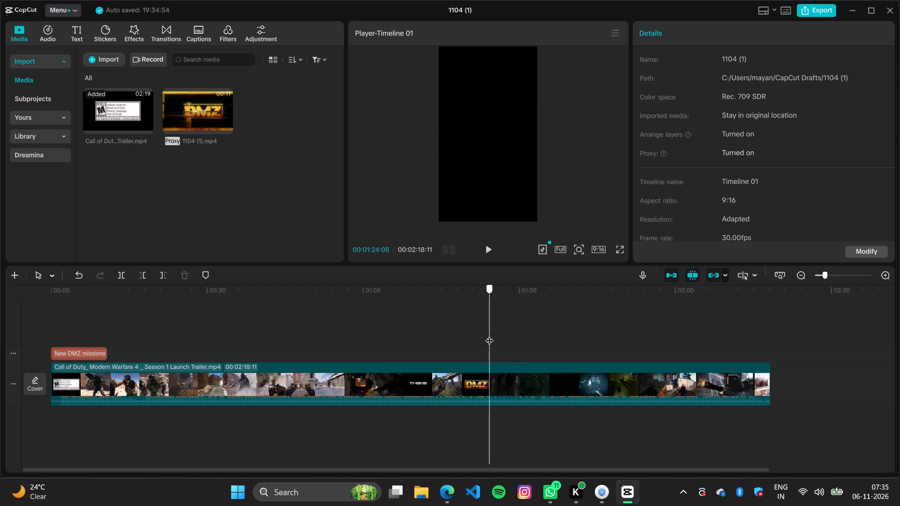
{"action": "left_click_drag", "start_coordinate": [489, 335], "coordinate": [490, 335]}
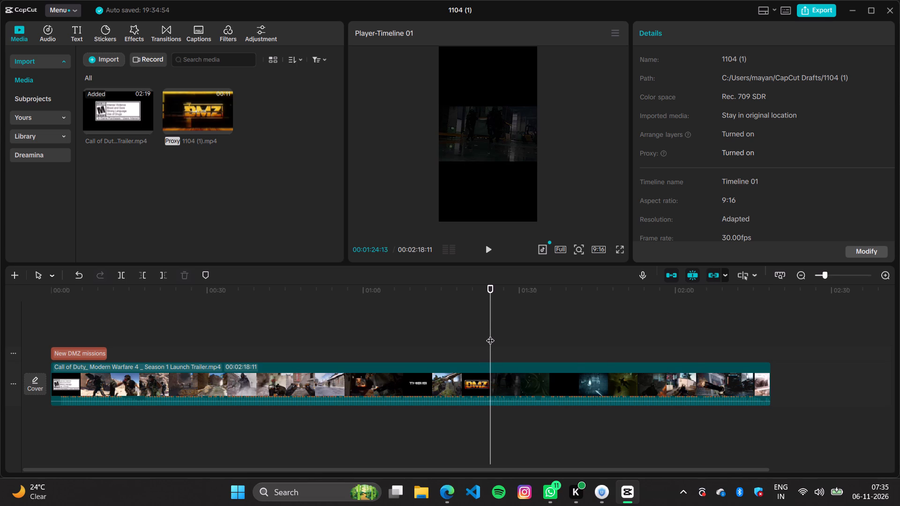
{"action": "key", "text": "ctrl+b"}
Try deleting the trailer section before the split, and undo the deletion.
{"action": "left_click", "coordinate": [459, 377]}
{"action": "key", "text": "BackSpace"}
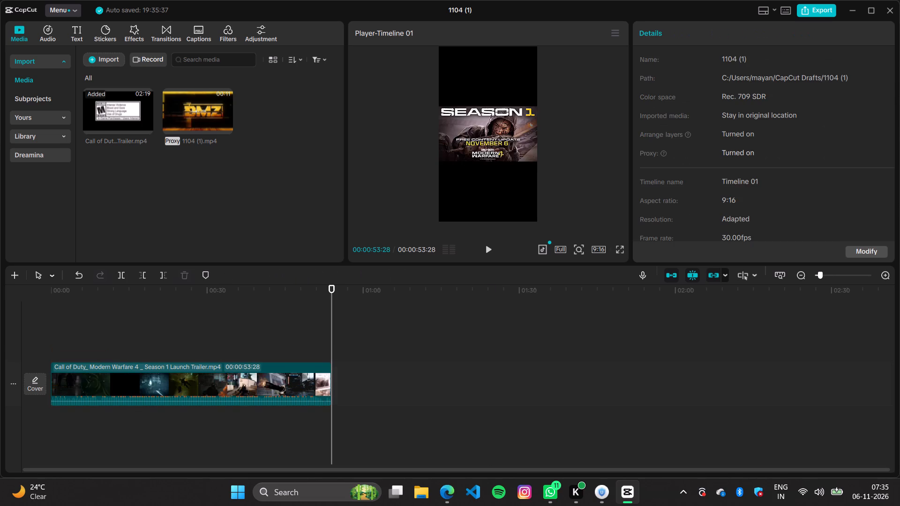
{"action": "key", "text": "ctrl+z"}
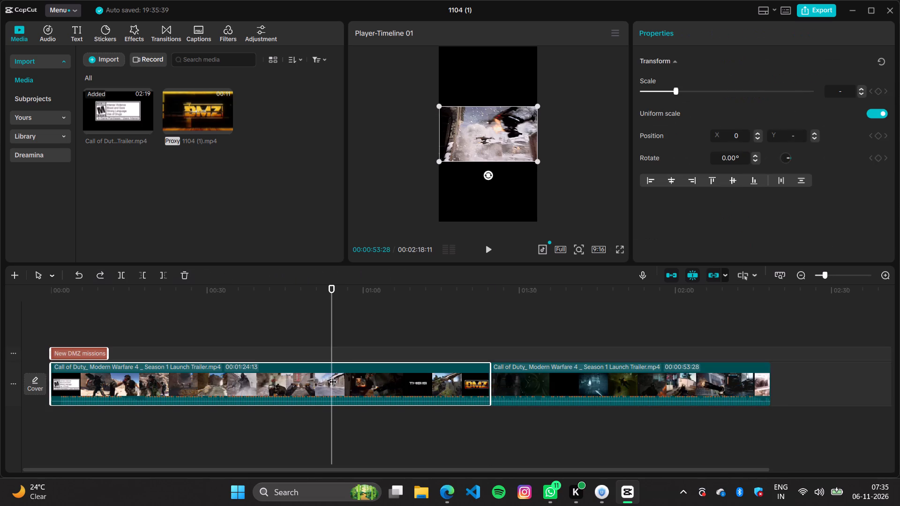
Move the caption clear of the trailer's opening section and place it over the remaining DMZ footage.
{"action": "left_click_drag", "start_coordinate": [84, 348], "coordinate": [366, 352]}
{"action": "left_click", "coordinate": [300, 392]}
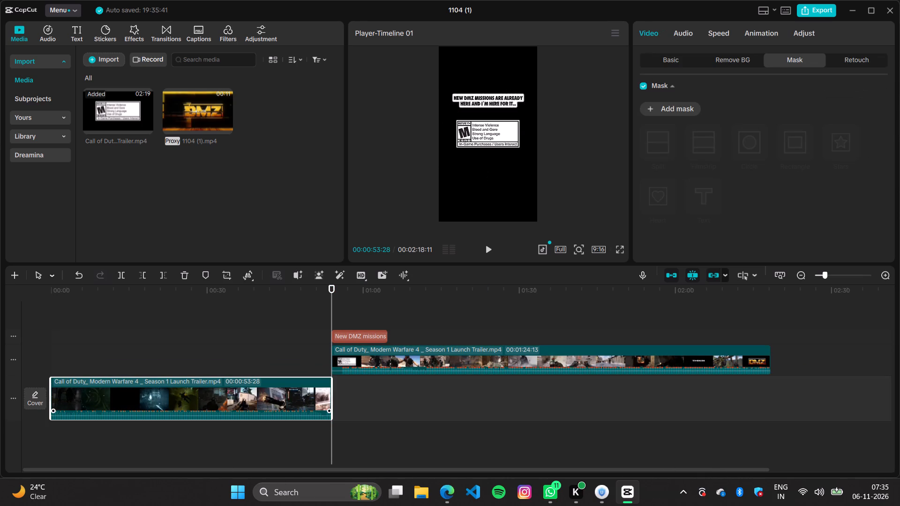
{"action": "left_click", "coordinate": [197, 332]}
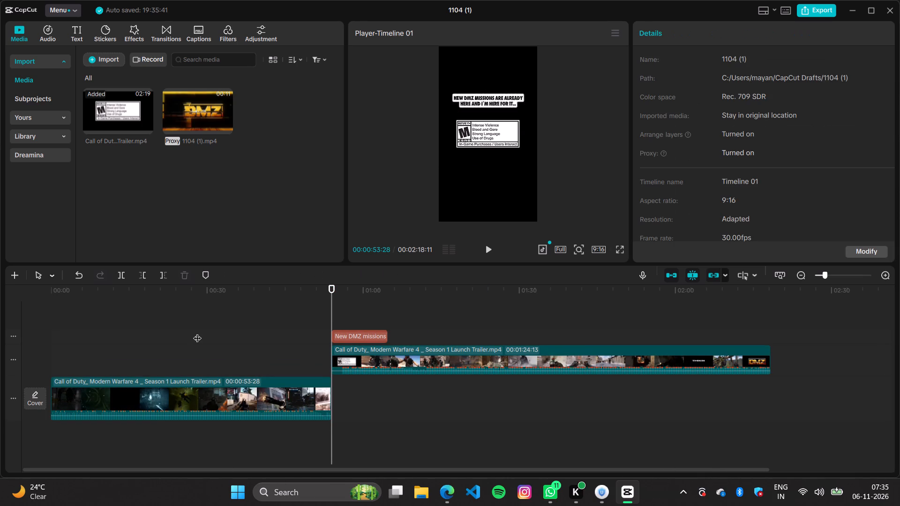
{"action": "left_click_drag", "start_coordinate": [197, 332], "coordinate": [112, 348]}
{"action": "left_click", "coordinate": [408, 354]}
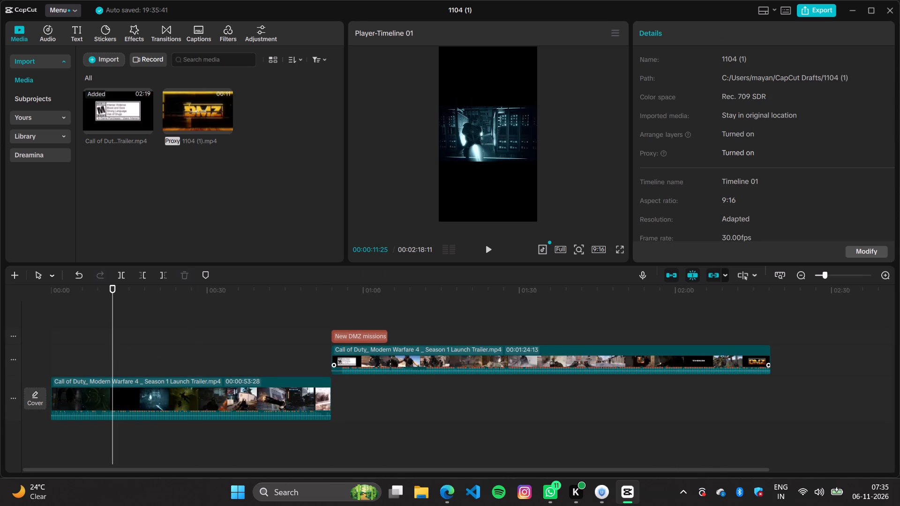
{"action": "left_click_drag", "start_coordinate": [362, 331], "coordinate": [188, 359]}
Delete the trailer's opening section, keeping the caption and the footage after the split.
{"action": "left_click", "coordinate": [373, 360]}
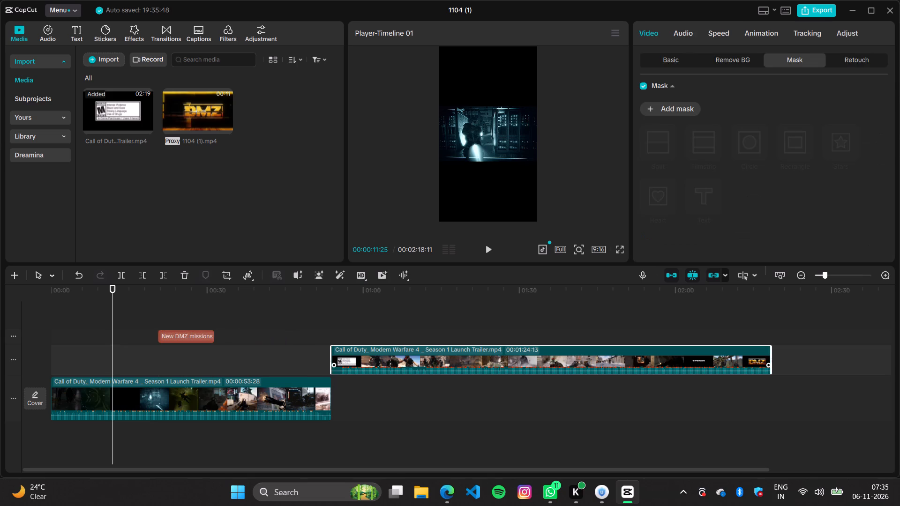
{"action": "key", "text": "BackSpace"}
Extend the caption's start back to the beginning of the timeline.
{"action": "left_click", "coordinate": [202, 345]}
{"action": "left_click_drag", "start_coordinate": [202, 346], "coordinate": [107, 357]}
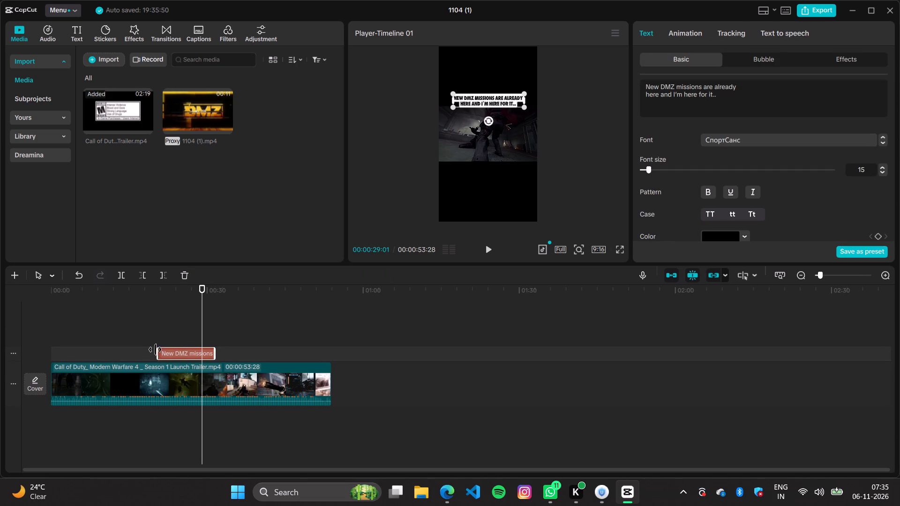
{"action": "left_click_drag", "start_coordinate": [157, 350], "coordinate": [46, 370]}
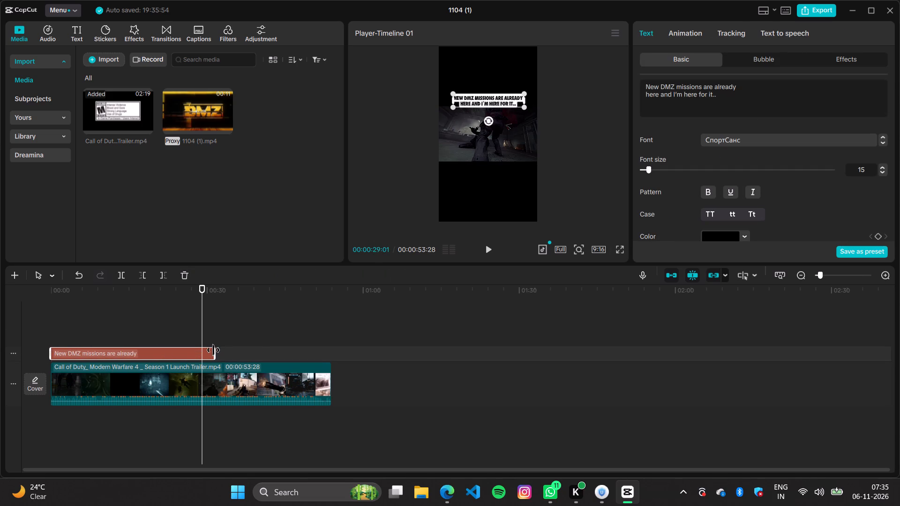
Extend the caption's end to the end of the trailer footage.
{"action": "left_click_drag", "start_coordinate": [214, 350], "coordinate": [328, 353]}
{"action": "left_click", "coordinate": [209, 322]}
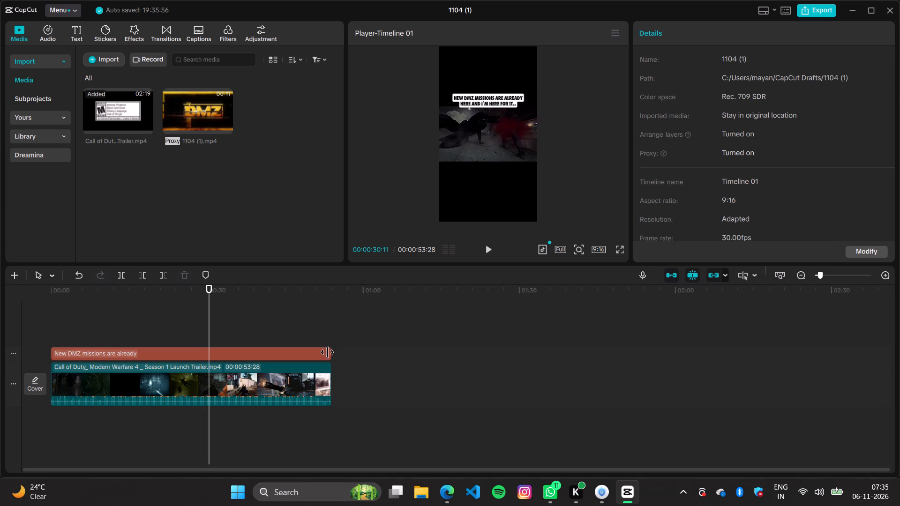
Shorten the caption from its end so it covers only the first few seconds, and play the opening.
{"action": "left_click_drag", "start_coordinate": [329, 352], "coordinate": [64, 357]}
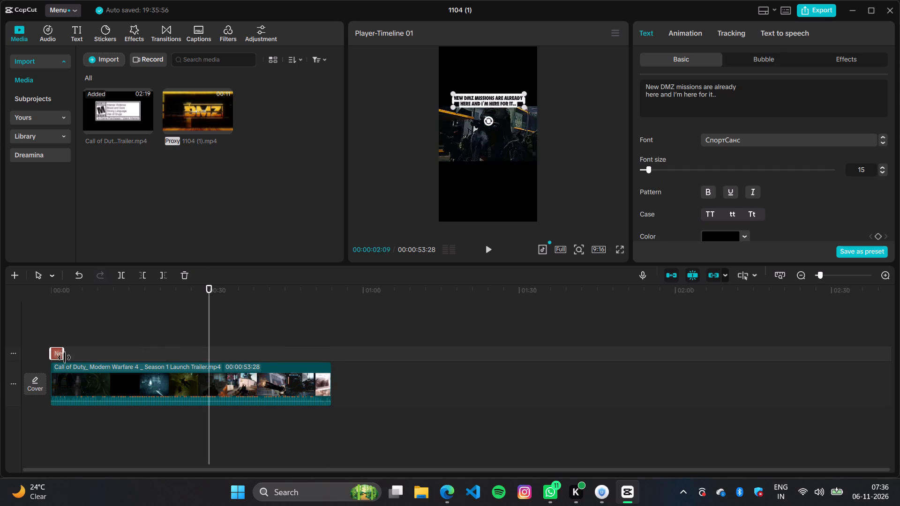
{"action": "left_click_drag", "start_coordinate": [64, 357], "coordinate": [66, 358]}
{"action": "left_click", "coordinate": [59, 315]}
{"action": "key", "text": "space"}
{"action": "key", "text": "space"}
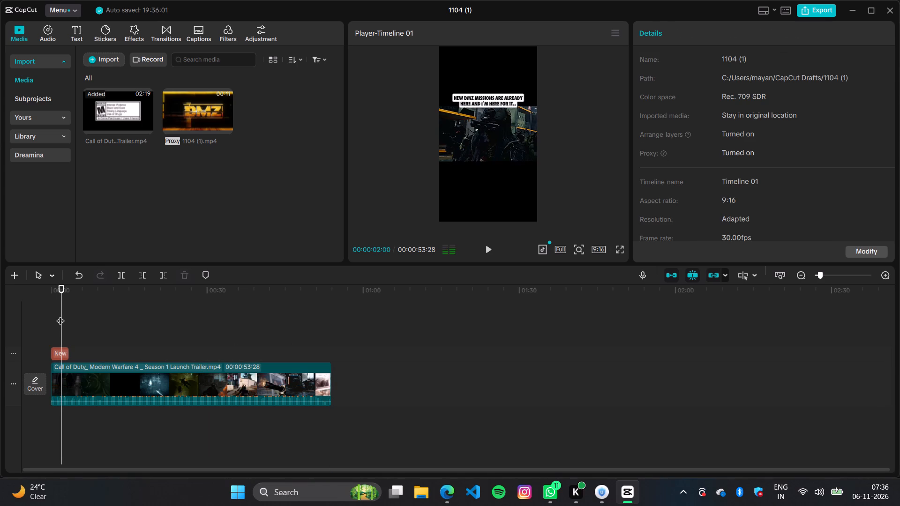
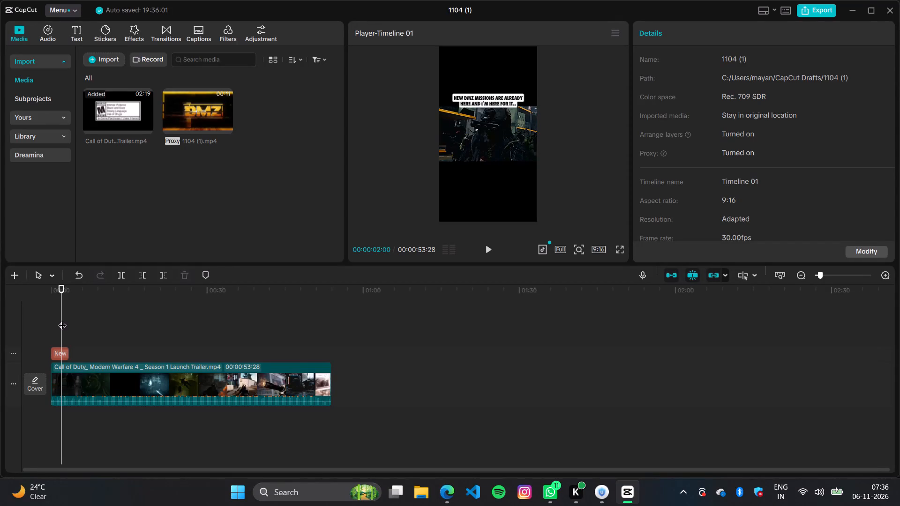
Split the trailer footage at about 14 seconds and delete everything after the split.
{"action": "left_click_drag", "start_coordinate": [62, 320], "coordinate": [118, 326]}
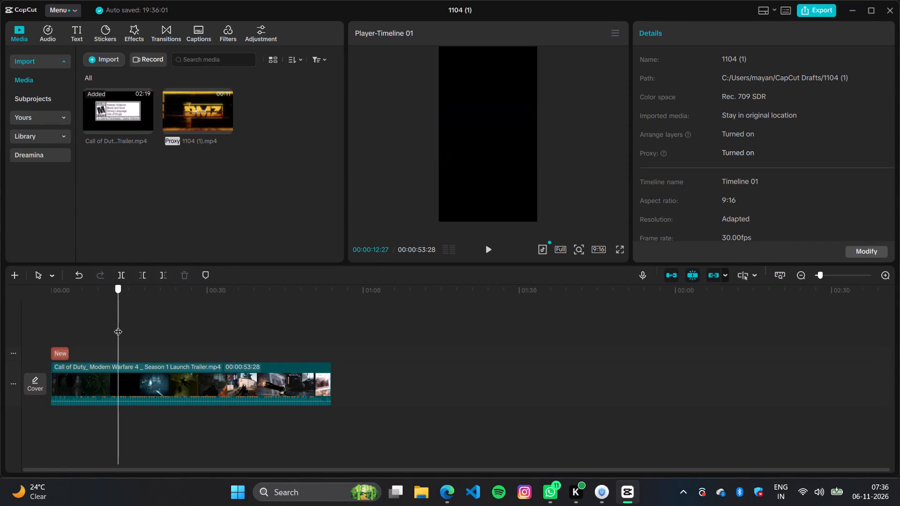
{"action": "left_click_drag", "start_coordinate": [118, 326], "coordinate": [136, 334]}
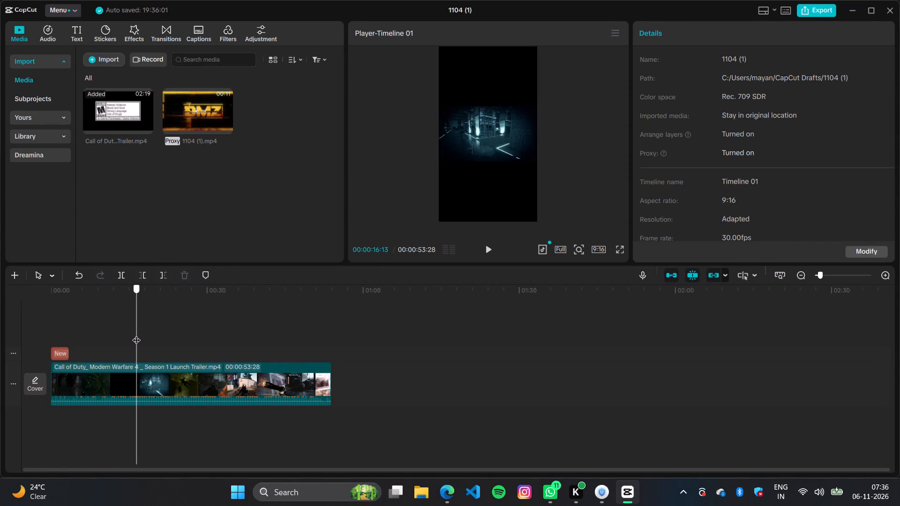
{"action": "left_click_drag", "start_coordinate": [136, 334], "coordinate": [124, 330]}
{"action": "left_click", "coordinate": [125, 383]}
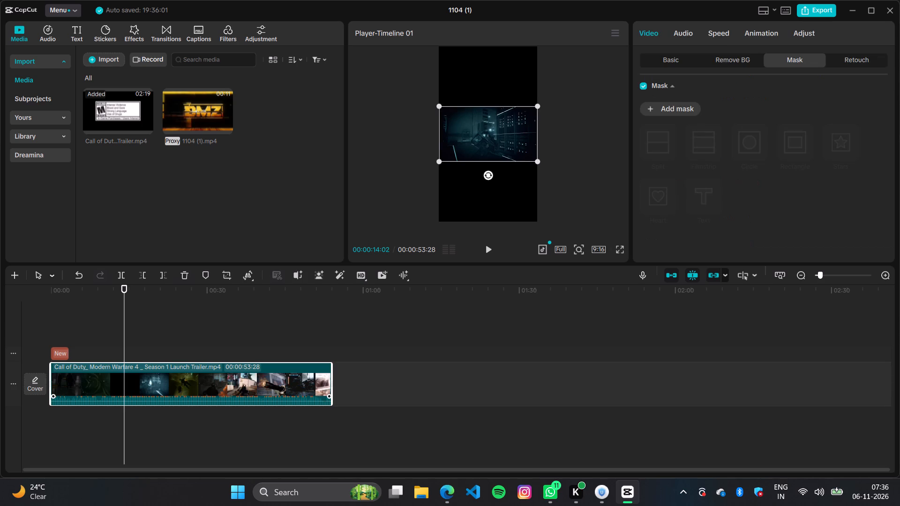
{"action": "key", "text": "ctrl+b"}
{"action": "left_click", "coordinate": [135, 379]}
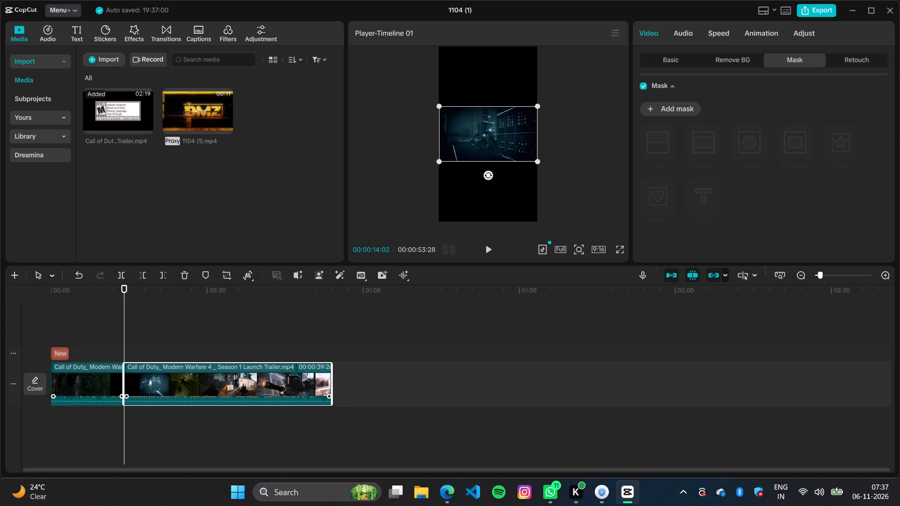
{"action": "key", "text": "BackSpace"}
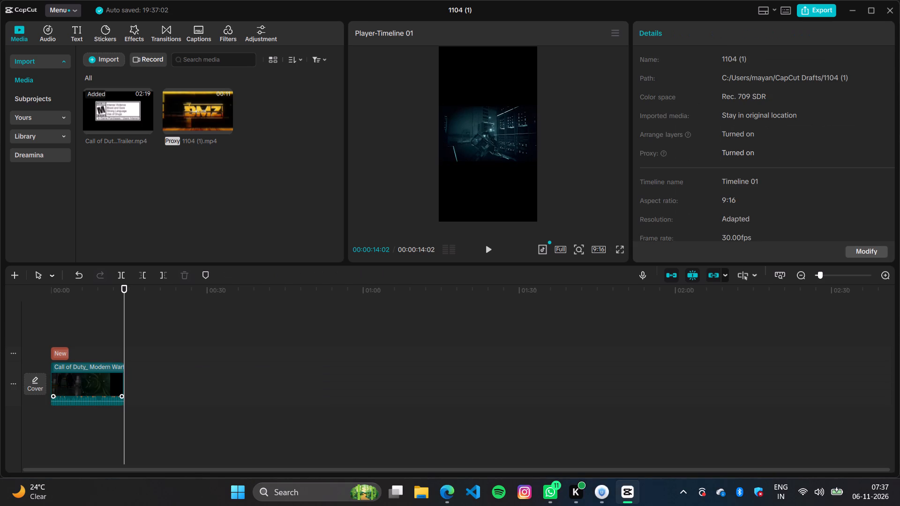
Extend the caption's end to the end of the shortened trailer clip, at about 14 seconds.
{"action": "left_click_drag", "start_coordinate": [69, 352], "coordinate": [123, 359]}
Paste all the copied video and audio attributes, including location size and mask, onto the trailer clip.
{"action": "left_click", "coordinate": [114, 375]}
{"action": "right_click", "coordinate": [114, 375]}
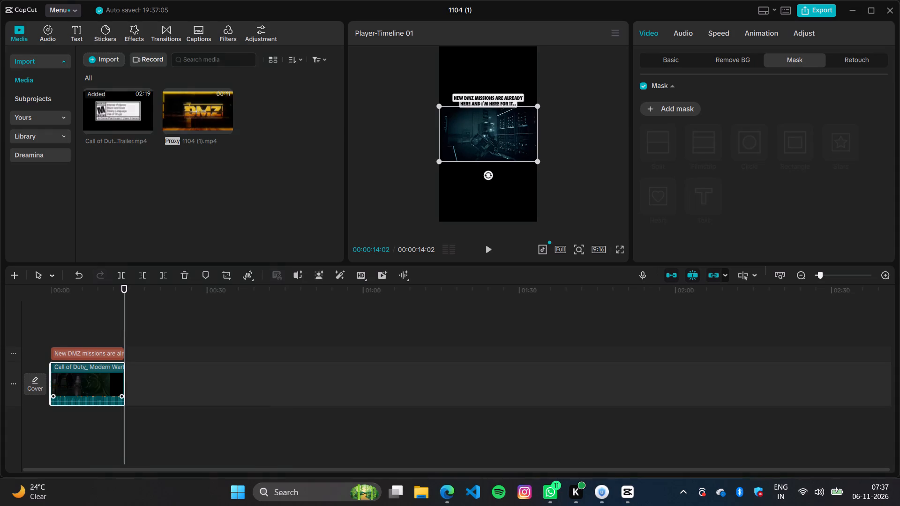
{"action": "left_click", "coordinate": [201, 115]}
{"action": "left_click", "coordinate": [592, 352]}
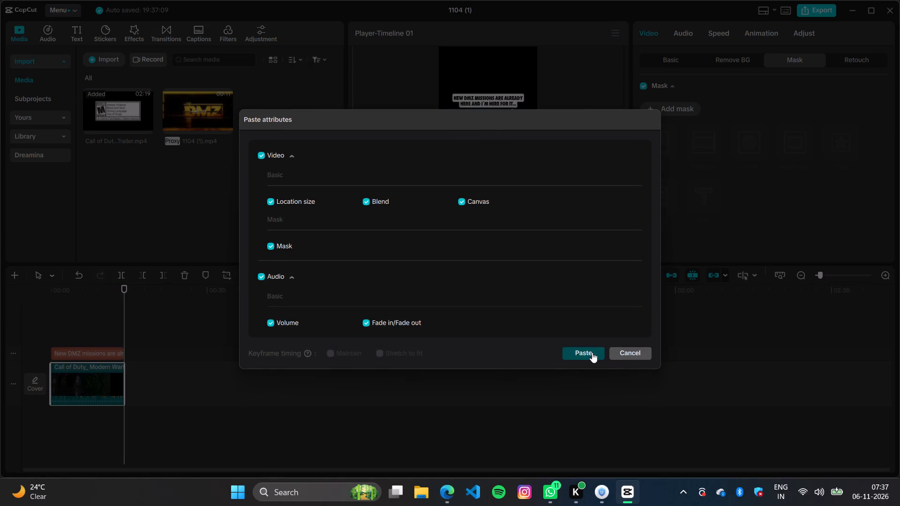
Play the captioned clip from its beginning to review the masked footage, stopping at about 11 seconds.
{"action": "left_click", "coordinate": [71, 323]}
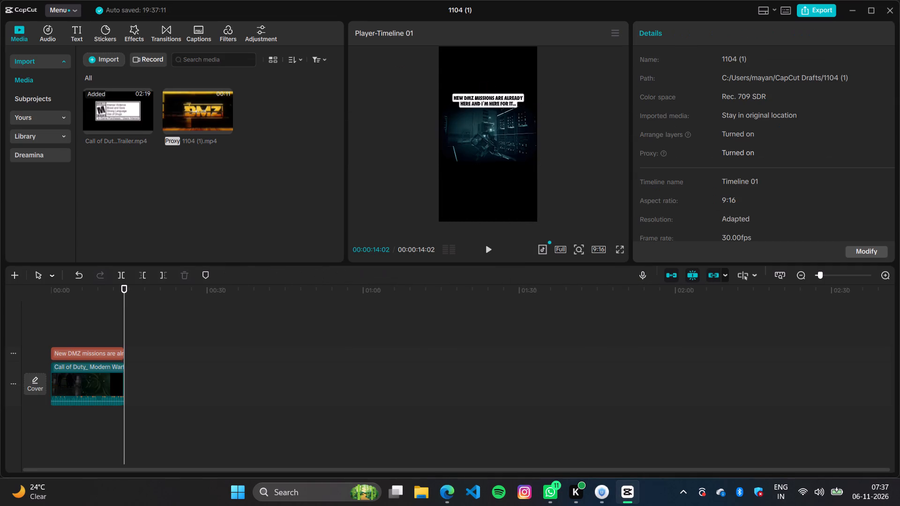
{"action": "left_click_drag", "start_coordinate": [71, 323], "coordinate": [54, 323]}
{"action": "key", "text": "space"}
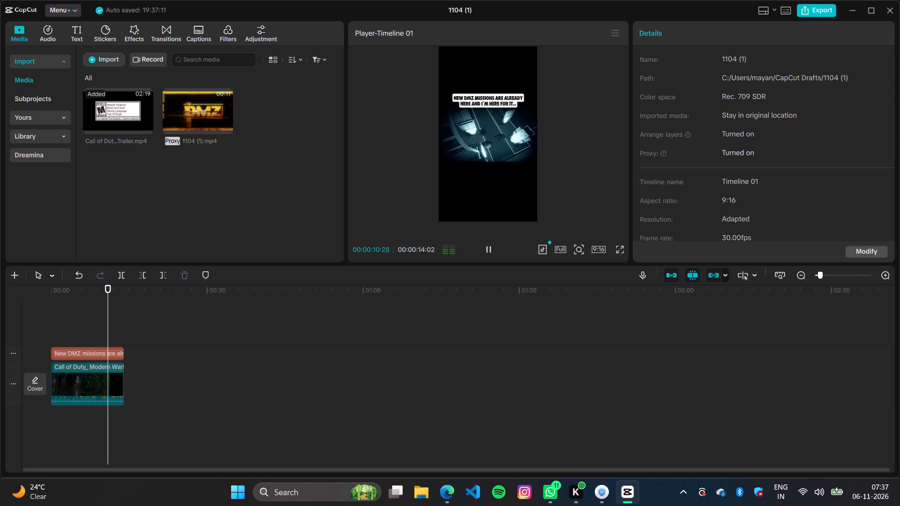
{"action": "key", "text": "space"}
Open the DMZ missions caption's text settings for editing.
{"action": "left_click", "coordinate": [89, 352]}
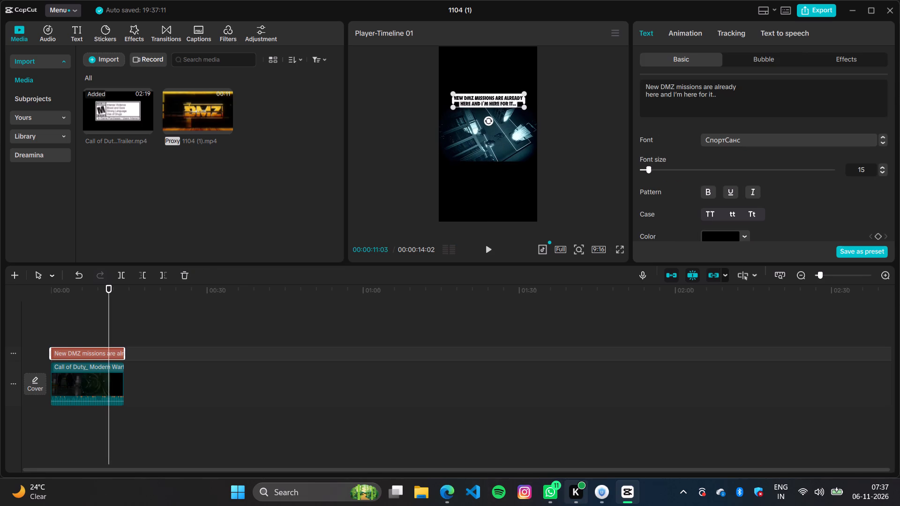
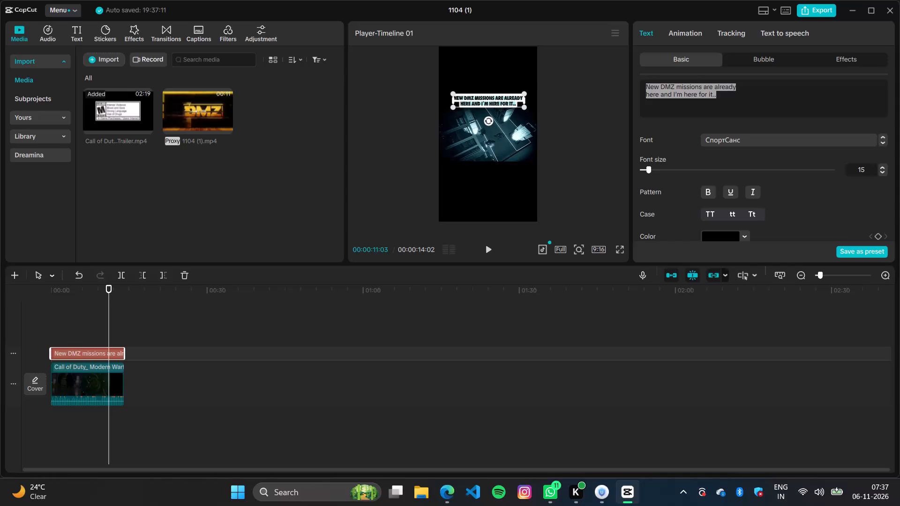
Replace the caption with "Season 1 of COD MW4 is feeding us with new content..", breaking the line before "feeding".
{"action": "key", "text": "ctrl+v"}
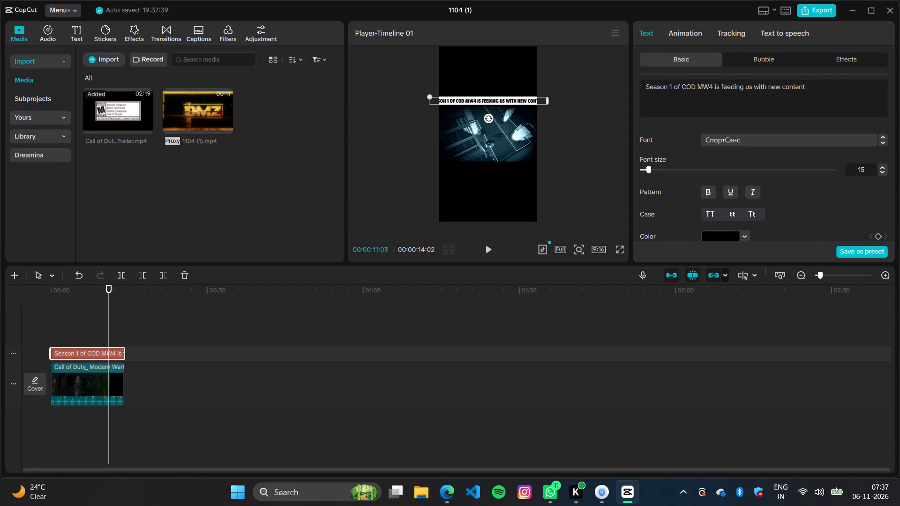
{"action": "left_click", "coordinate": [721, 84]}
{"action": "key", "text": "Return"}
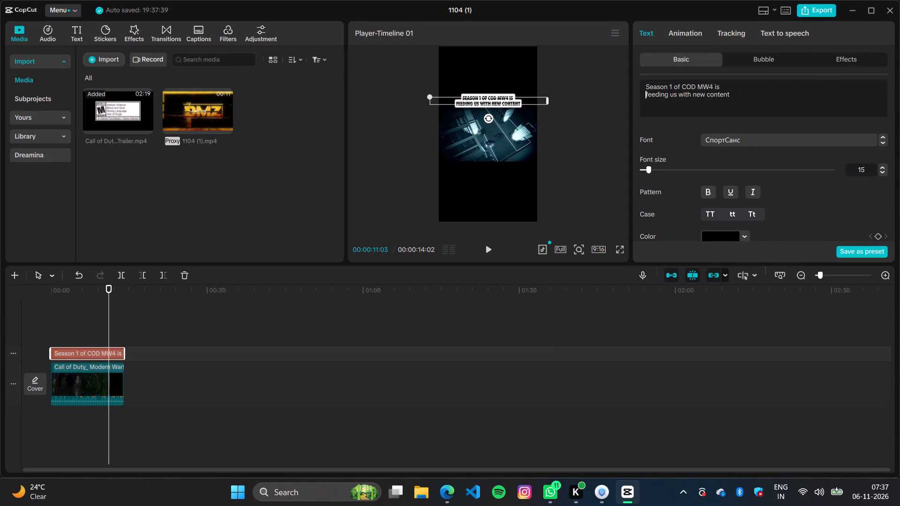
{"action": "left_click", "coordinate": [727, 85]}
{"action": "key", "text": "BackSpace"}
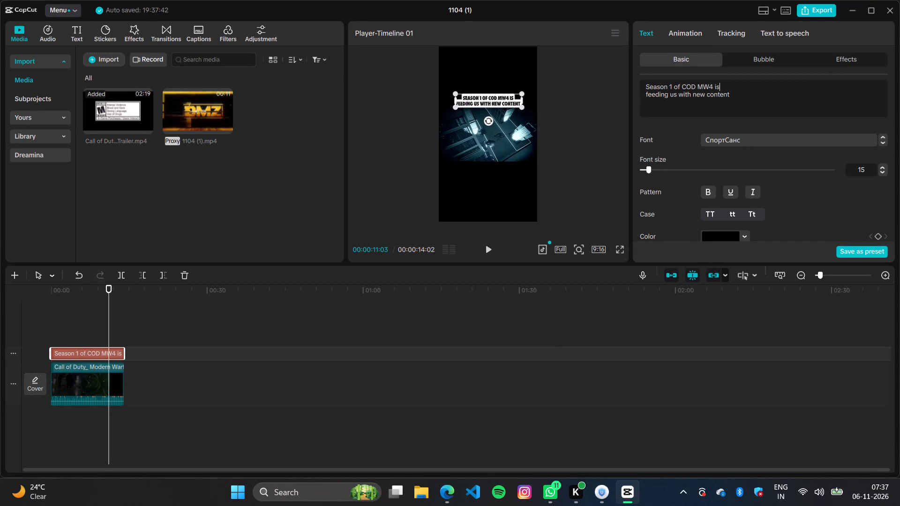
{"action": "left_click", "coordinate": [731, 94]}
{"action": "left_click", "coordinate": [731, 92]}
{"action": "type", "text": ".."}
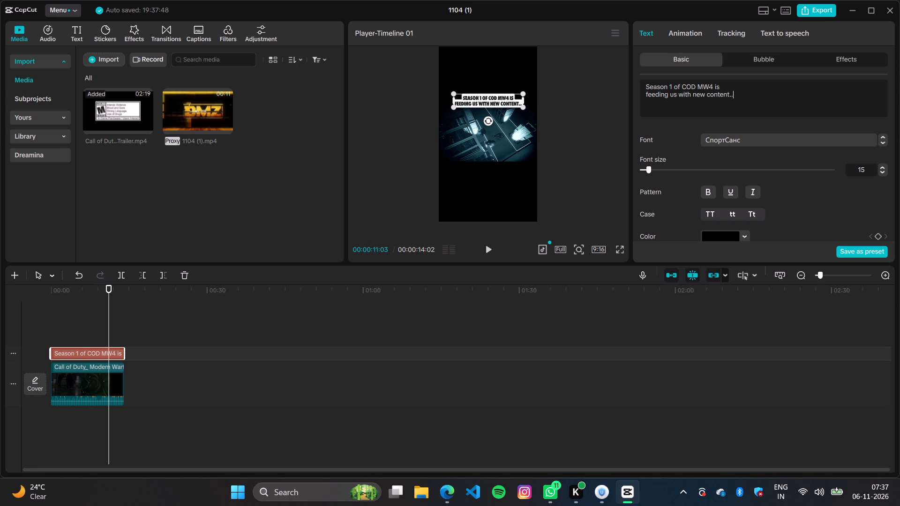
{"action": "left_click", "coordinate": [471, 97]}
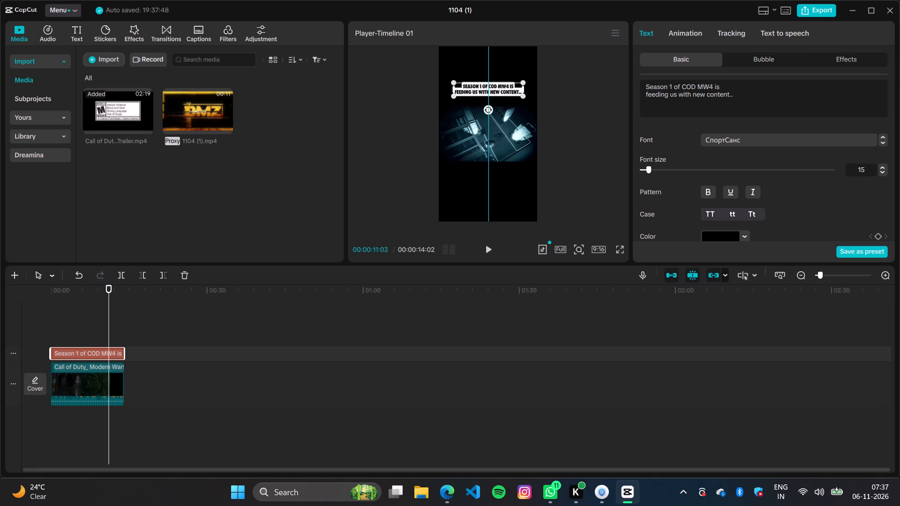
{"action": "left_click", "coordinate": [565, 148]}
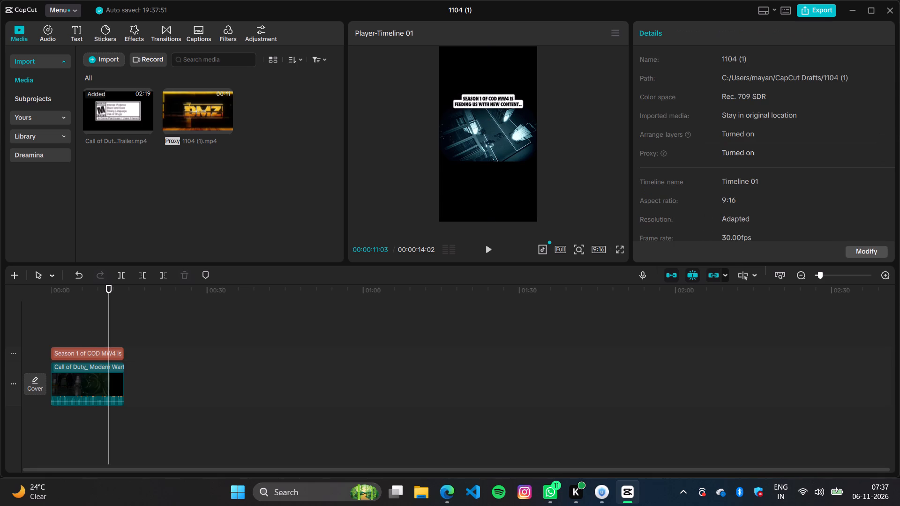
Play the captioned clip from about 11 seconds to its end to review how the footage finishes.
{"action": "key", "text": "space"}
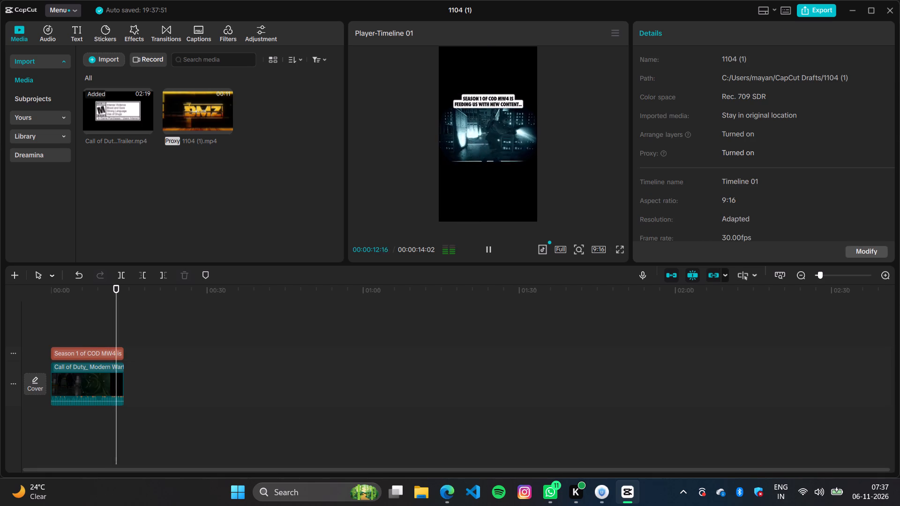
{"action": "key", "text": "space"}
{"action": "key", "text": "space"}
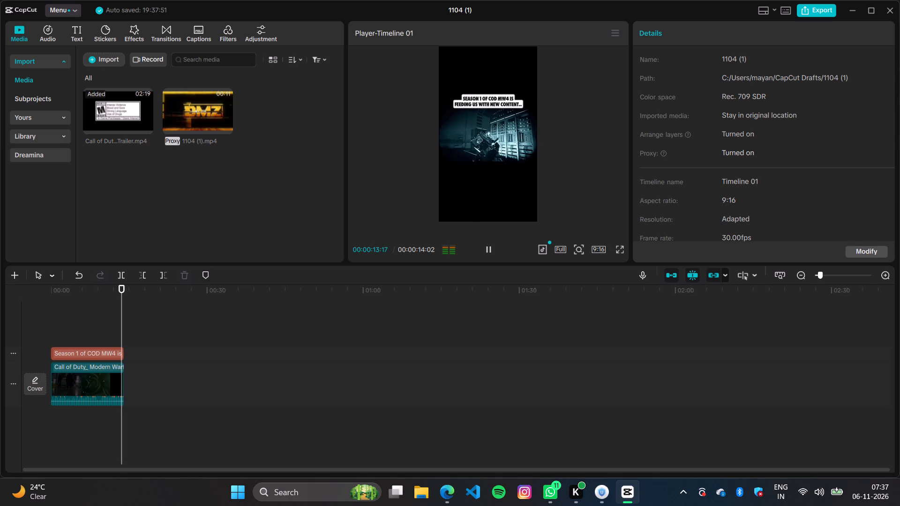
{"action": "left_click", "coordinate": [122, 326]}
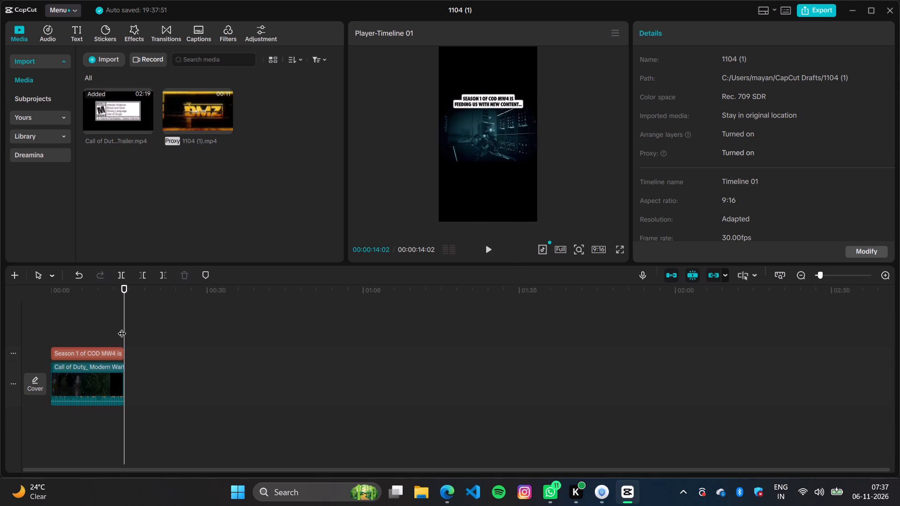
Extend the end of the trailer clip to about 16.5 seconds on the timeline.
{"action": "left_click", "coordinate": [118, 377]}
{"action": "left_click_drag", "start_coordinate": [124, 379], "coordinate": [137, 381]}
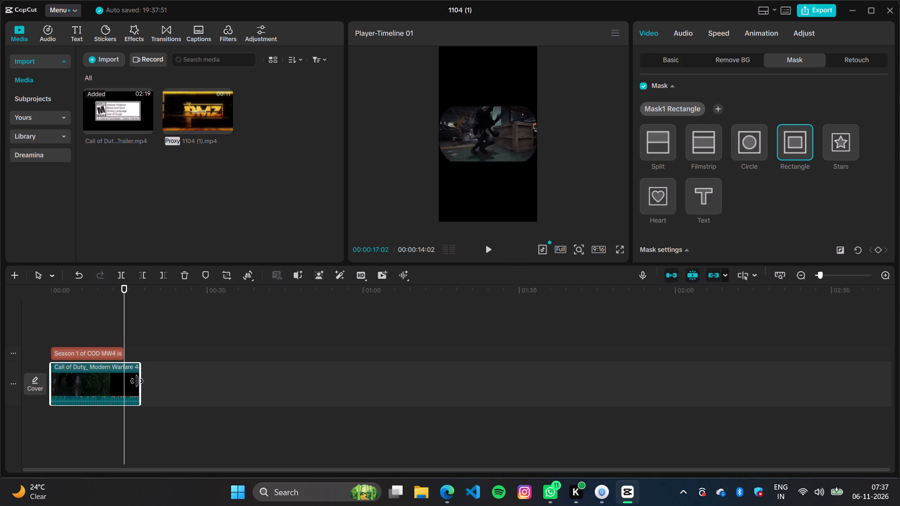
{"action": "left_click_drag", "start_coordinate": [137, 381], "coordinate": [132, 381]}
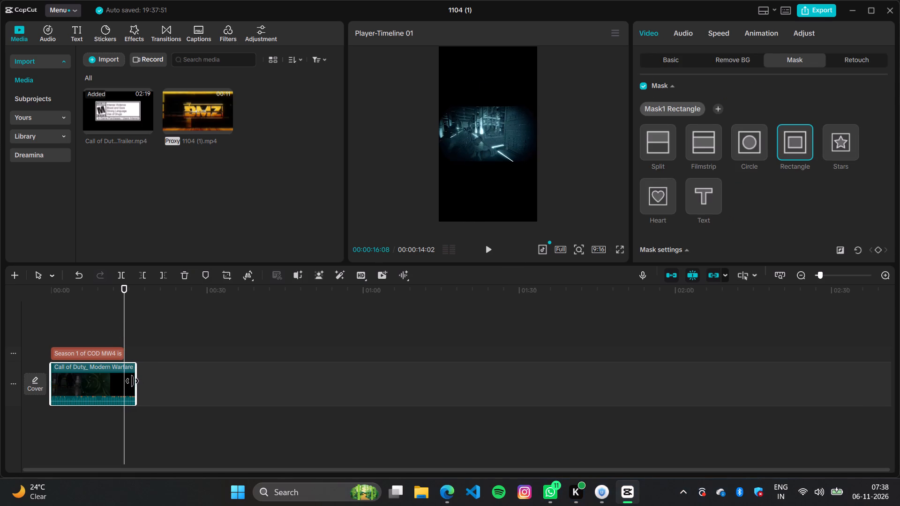
{"action": "left_click_drag", "start_coordinate": [132, 381], "coordinate": [134, 381]}
Extend the Season 1 caption's end to match the end of the lengthened trailer clip, at about 16.5 seconds.
{"action": "left_click", "coordinate": [119, 350]}
{"action": "left_click_drag", "start_coordinate": [126, 356], "coordinate": [134, 357]}
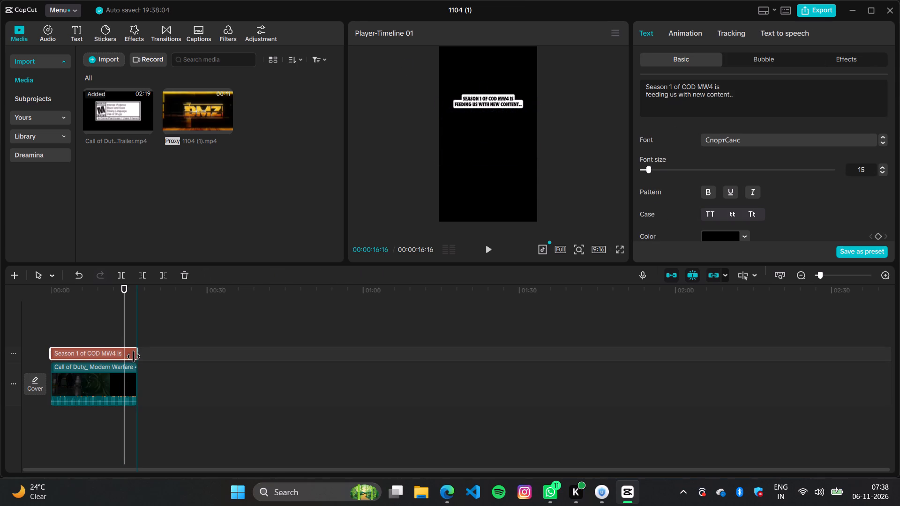
{"action": "left_click_drag", "start_coordinate": [134, 357], "coordinate": [134, 356]}
{"action": "left_click", "coordinate": [123, 332]}
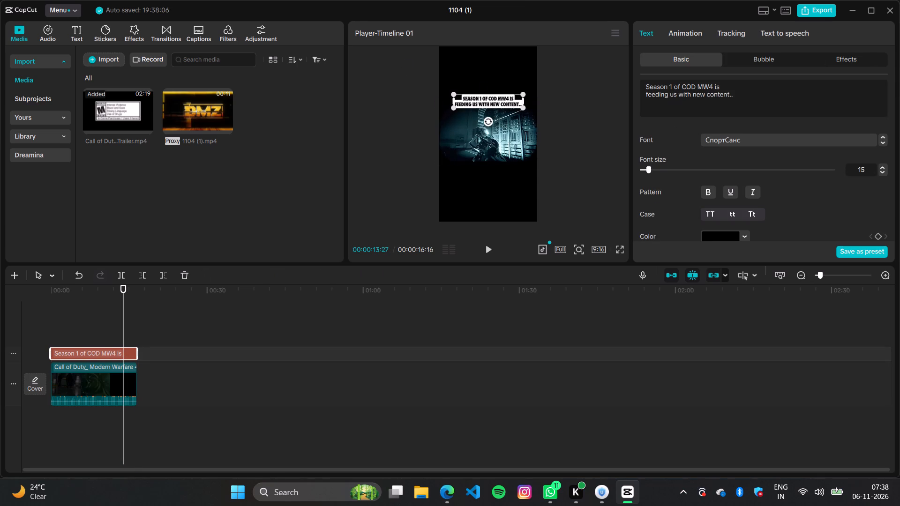
Export the clip as 1104 (1)(2) in 4K, H.264 mp4 at 30fps, and dismiss the export window.
{"action": "left_click", "coordinate": [807, 8]}
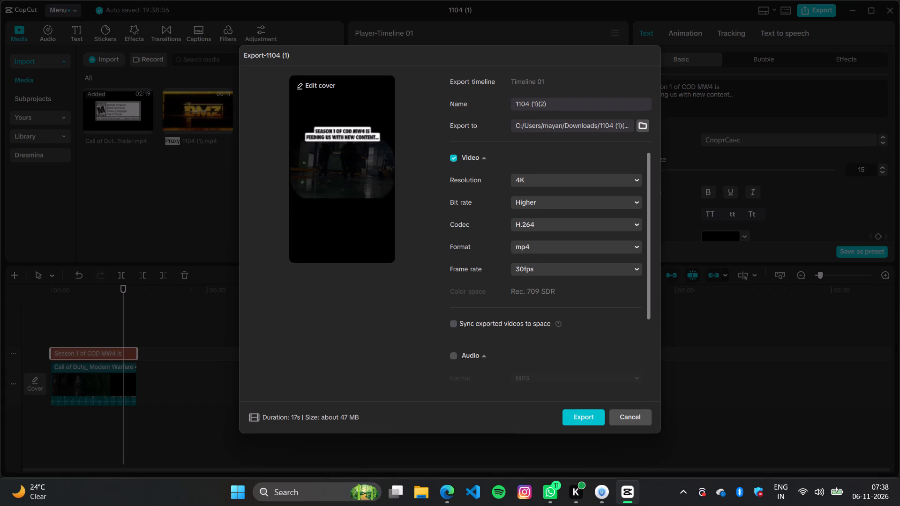
{"action": "left_click", "coordinate": [590, 412]}
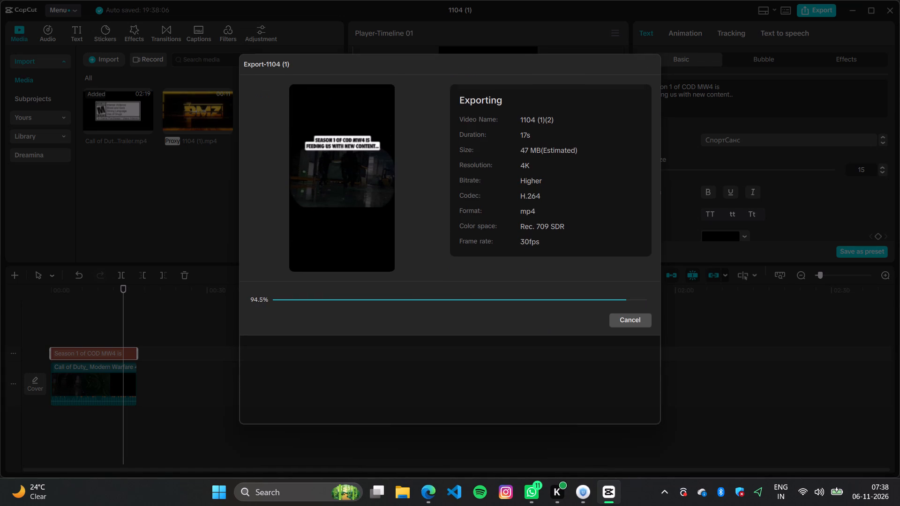
{"action": "left_click", "coordinate": [627, 408]}
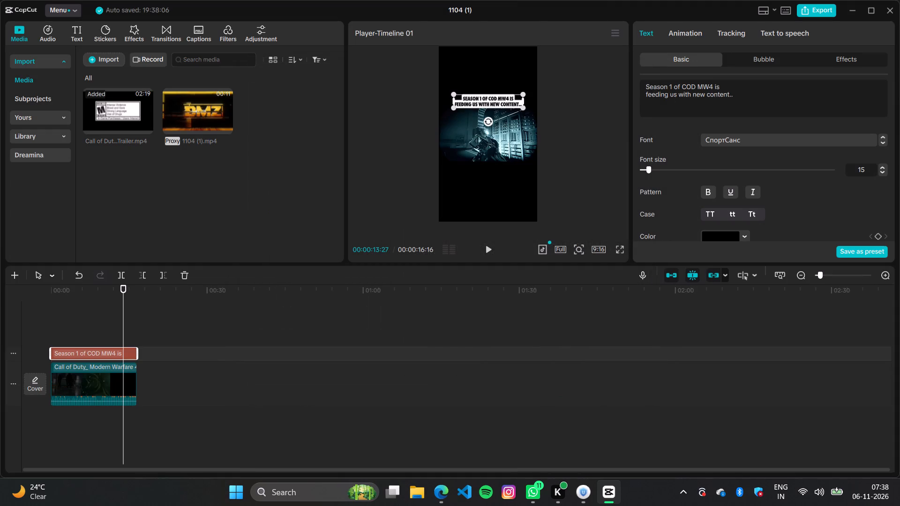
Close the 1104 (1) project.
{"action": "left_click", "coordinate": [887, 9]}
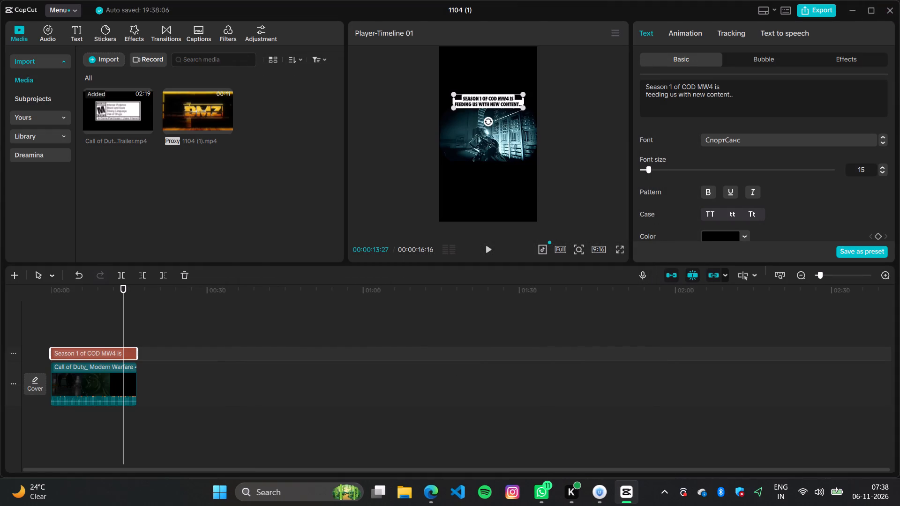